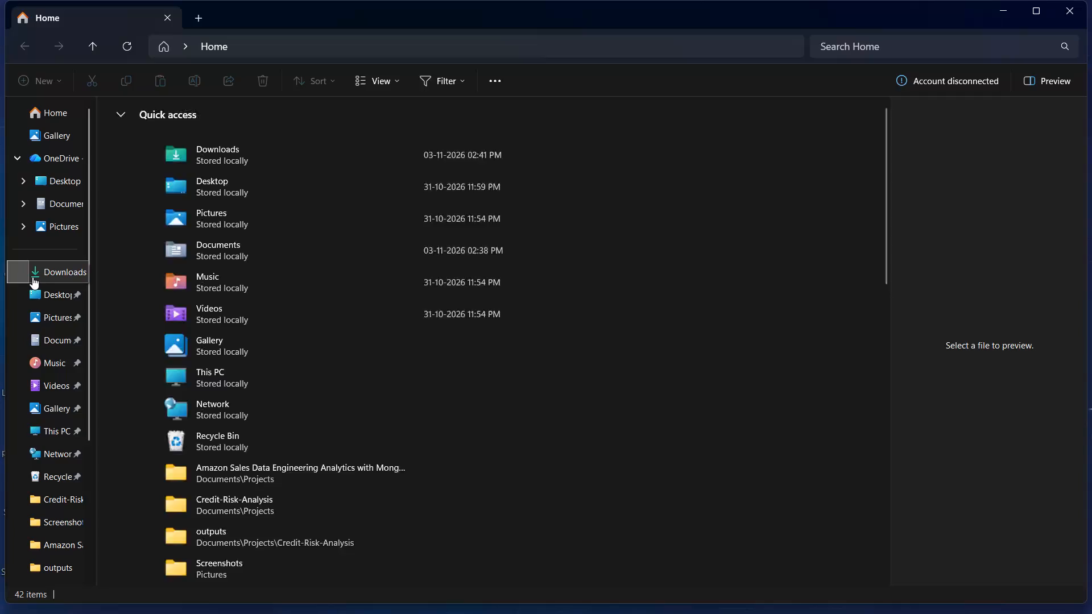
Open the Untitled design presentation from the Downloads folder.
{"action": "double_click", "coordinate": [329, 397]}
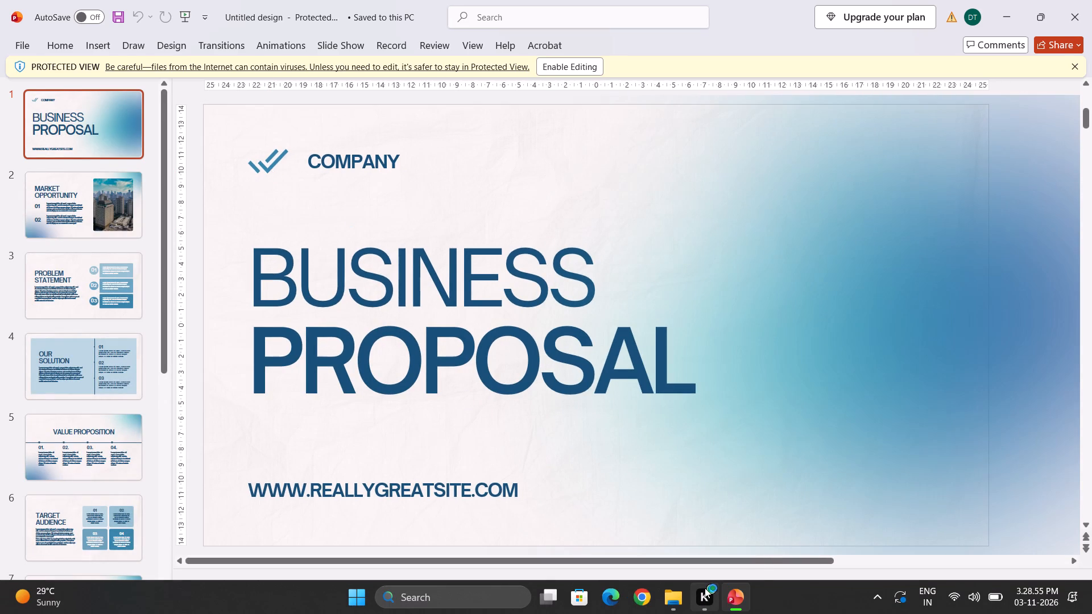
Return to the Downloads folder and open the CSE494 Report File document.
{"action": "left_click", "coordinate": [677, 596]}
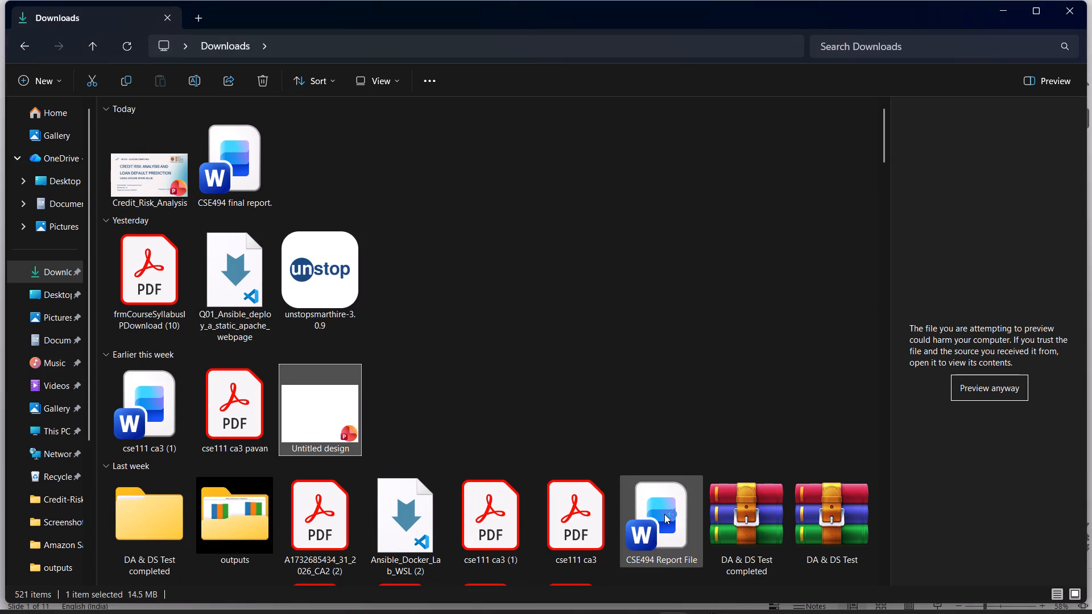
{"action": "double_click", "coordinate": [664, 514]}
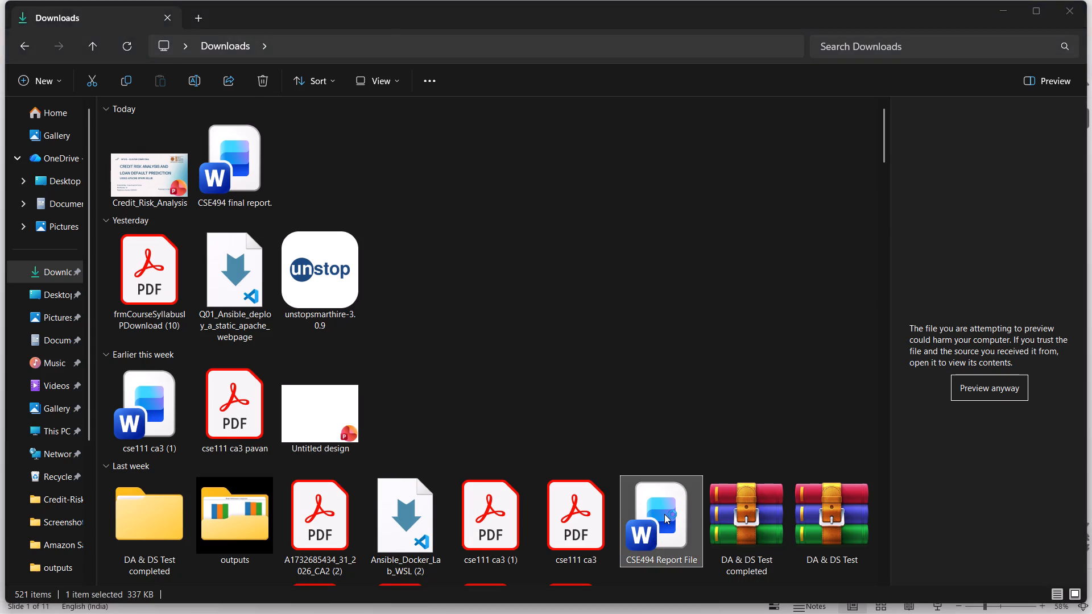
Look through the CSE494 report's pages, including the results and system outputs, and close the document.
{"action": "scroll", "coordinate": [664, 514], "scroll_direction": "down", "scroll_amount": 3, "text": "ctrl"}
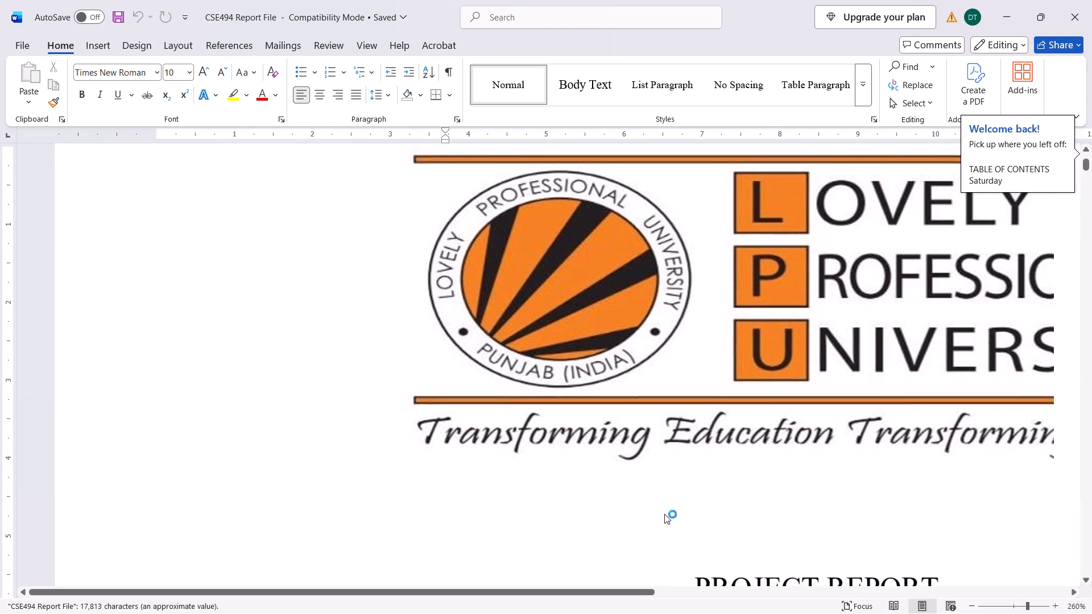
{"action": "scroll", "coordinate": [664, 514], "scroll_direction": "down", "scroll_amount": 13, "text": "ctrl"}
{"action": "scroll", "coordinate": [664, 514], "scroll_direction": "down", "scroll_amount": 7}
{"action": "scroll", "coordinate": [672, 508], "scroll_direction": "up", "scroll_amount": 1}
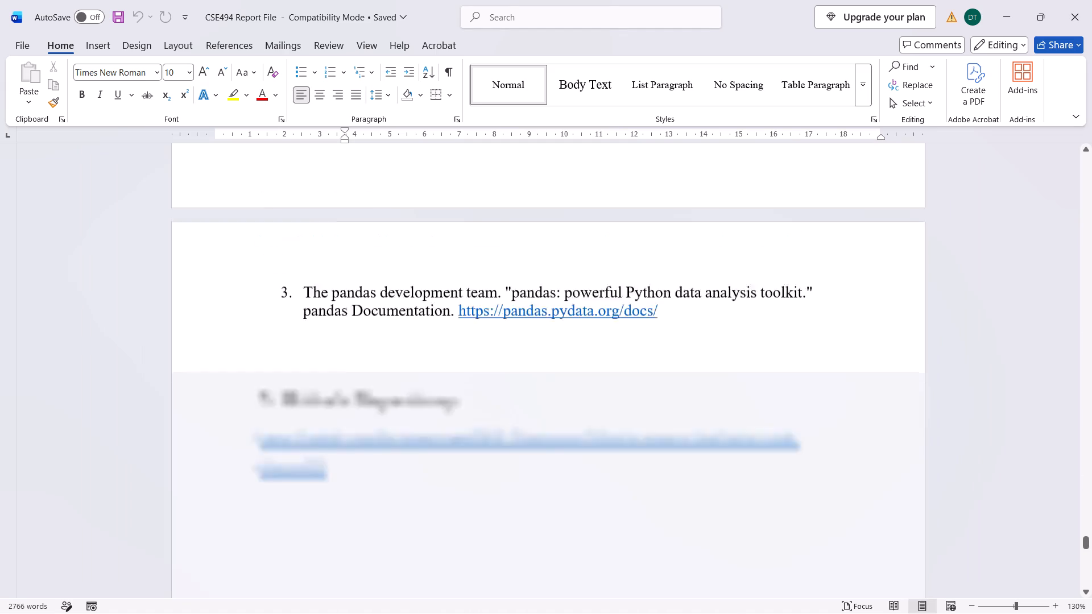
{"action": "scroll", "coordinate": [672, 508], "scroll_direction": "up", "scroll_amount": 4}
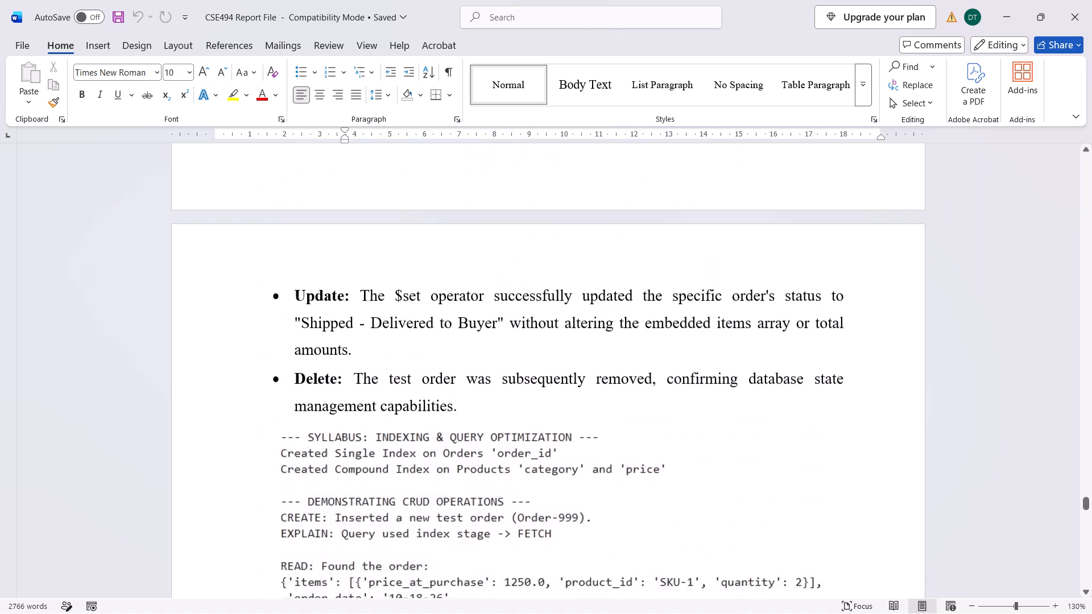
{"action": "scroll", "coordinate": [672, 508], "scroll_direction": "up", "scroll_amount": 2}
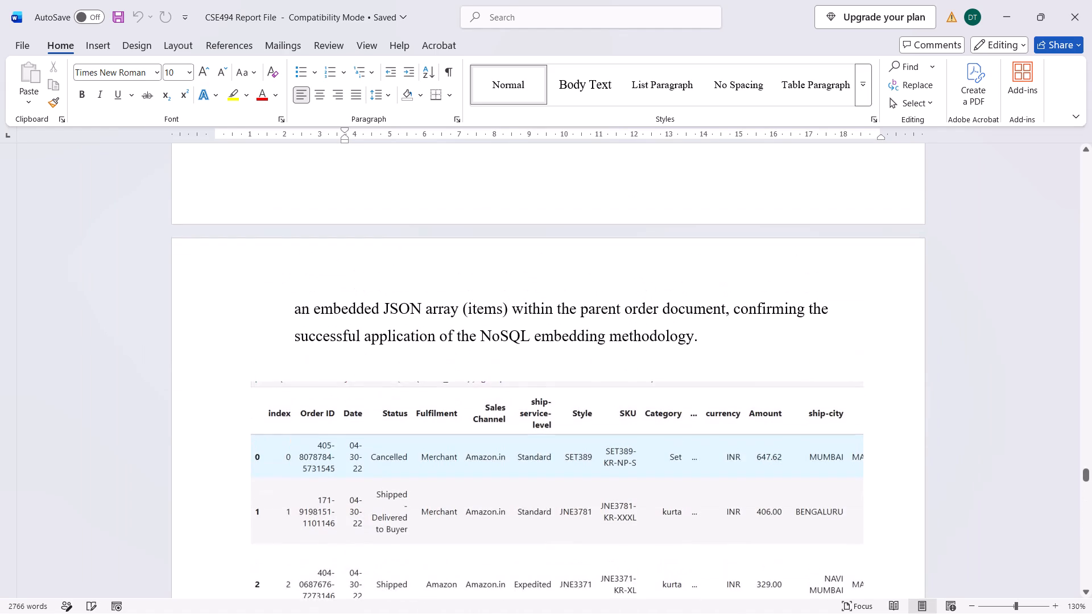
{"action": "scroll", "coordinate": [672, 508], "scroll_direction": "up", "scroll_amount": 2}
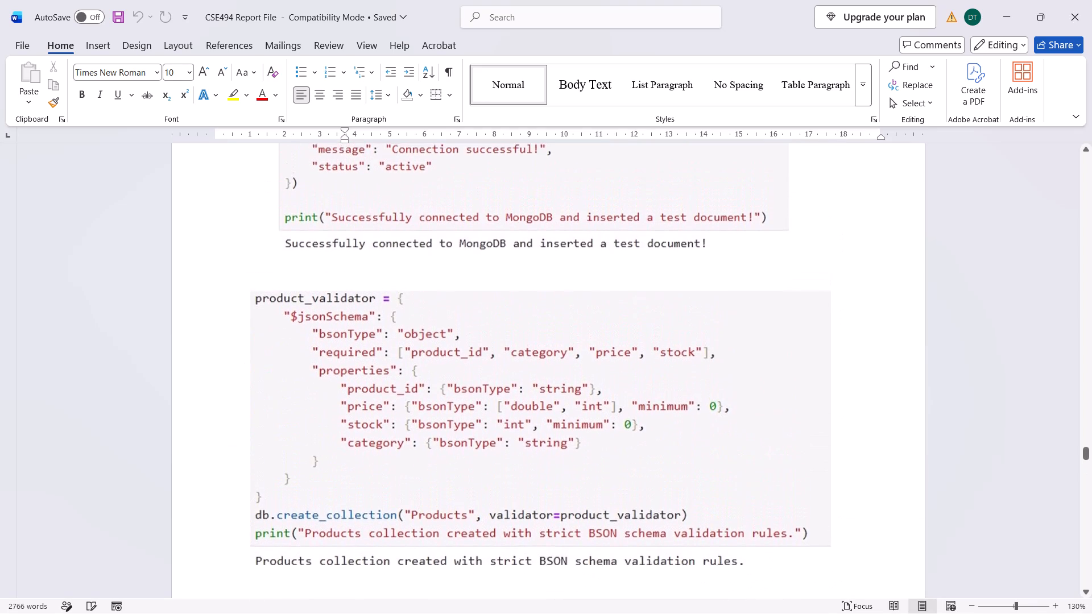
{"action": "scroll", "coordinate": [672, 508], "scroll_direction": "up", "scroll_amount": 2}
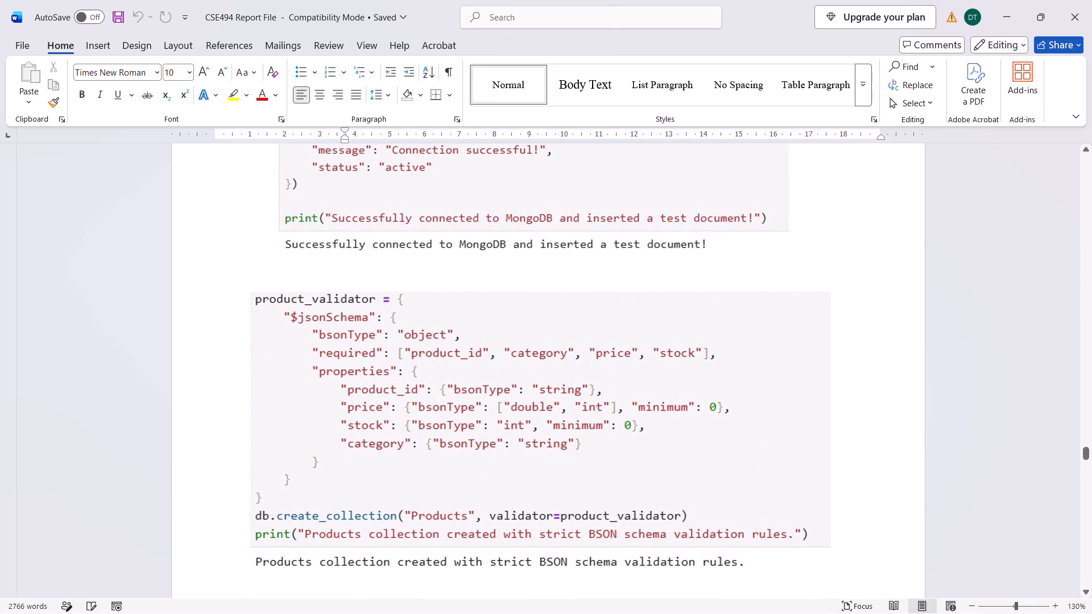
{"action": "scroll", "coordinate": [668, 466], "scroll_direction": "down", "scroll_amount": 2}
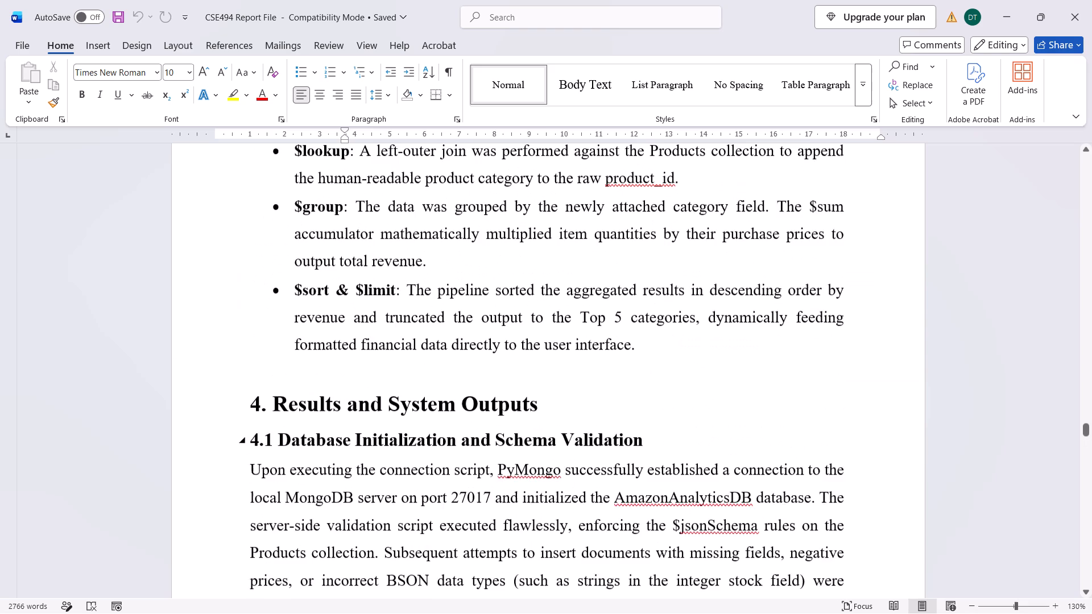
{"action": "scroll", "coordinate": [668, 466], "scroll_direction": "down", "scroll_amount": 2}
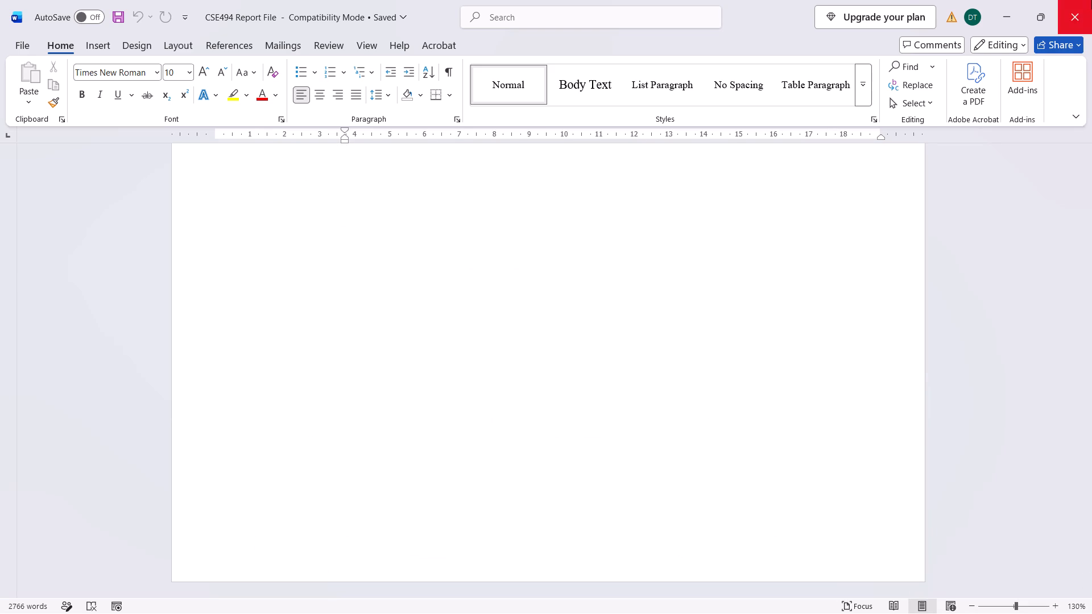
{"action": "left_click", "coordinate": [1091, 0]}
Open the INT374 Report File document from the Downloads folder and skim its opening sections.
{"action": "scroll", "coordinate": [706, 397], "scroll_direction": "down", "scroll_amount": 6}
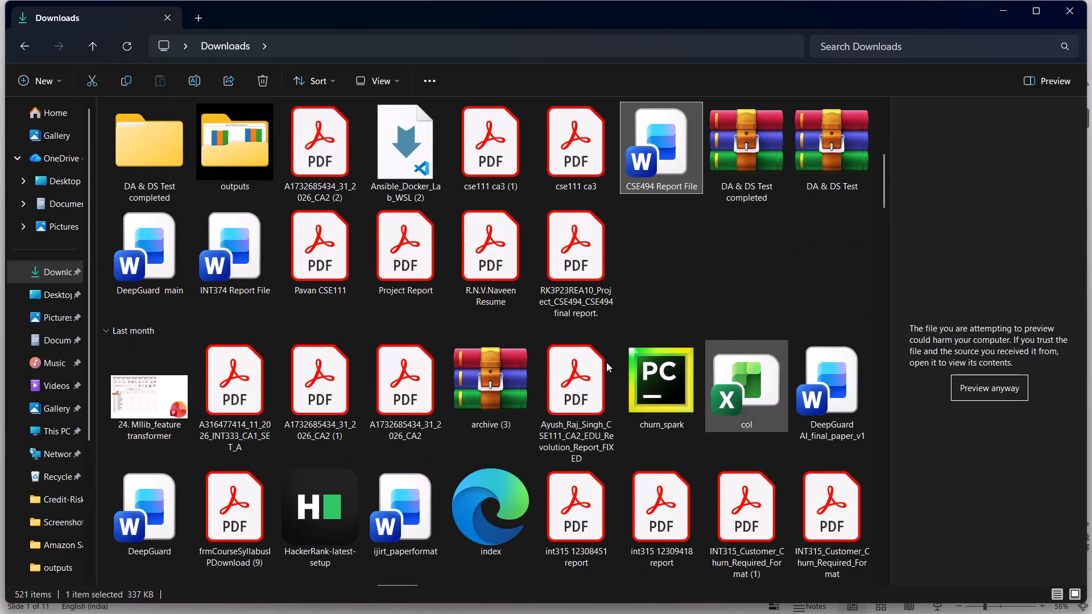
{"action": "double_click", "coordinate": [256, 280]}
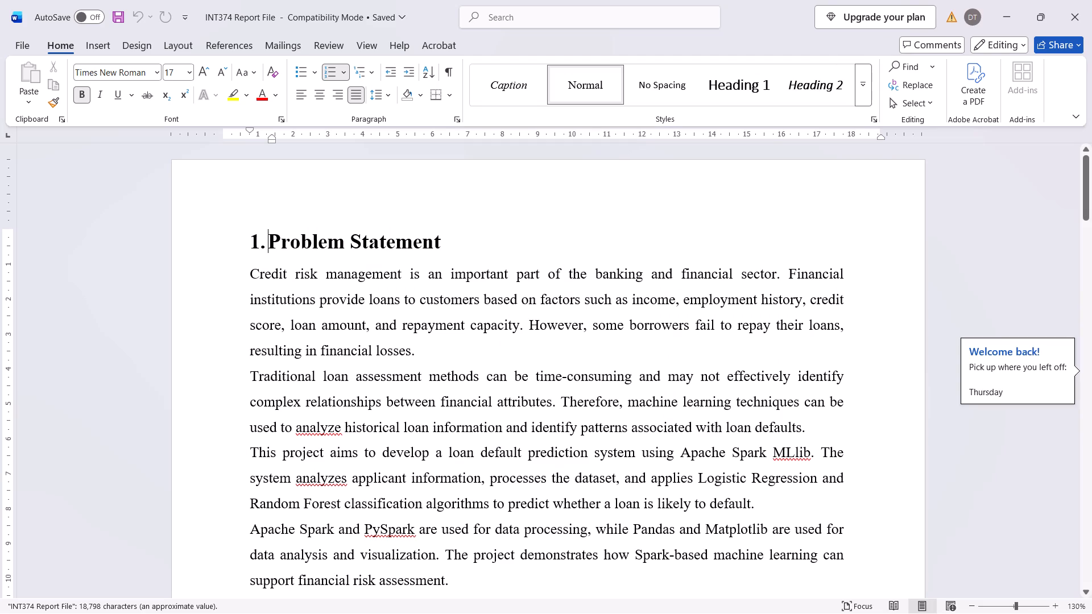
{"action": "scroll", "coordinate": [660, 432], "scroll_direction": "down", "scroll_amount": 2}
{"action": "scroll", "coordinate": [660, 432], "scroll_direction": "up", "scroll_amount": 3}
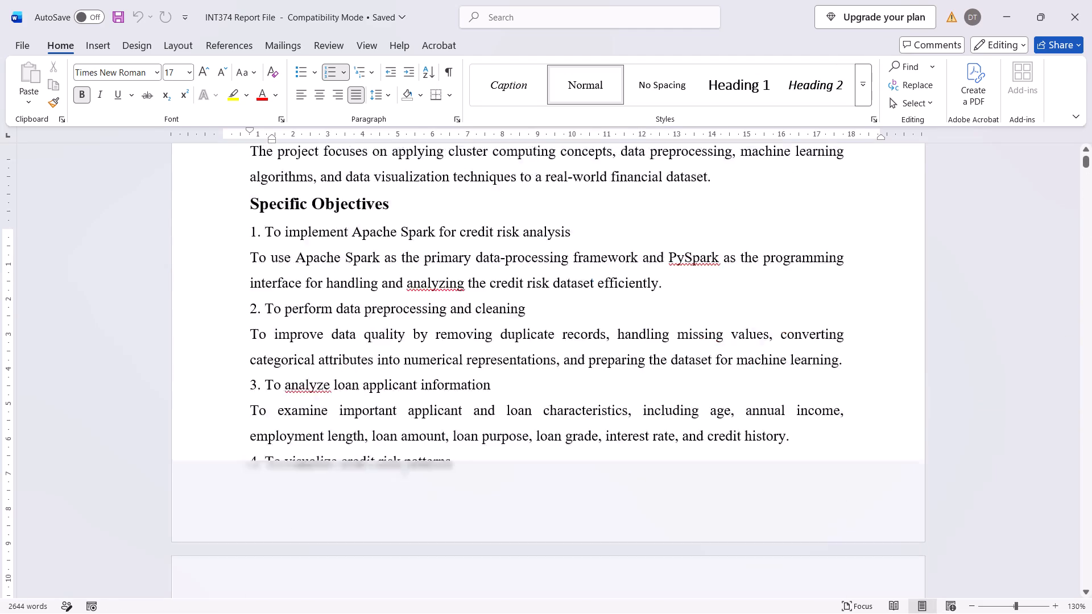
{"action": "scroll", "coordinate": [660, 432], "scroll_direction": "down", "scroll_amount": 4}
{"action": "scroll", "coordinate": [660, 432], "scroll_direction": "up", "scroll_amount": 2}
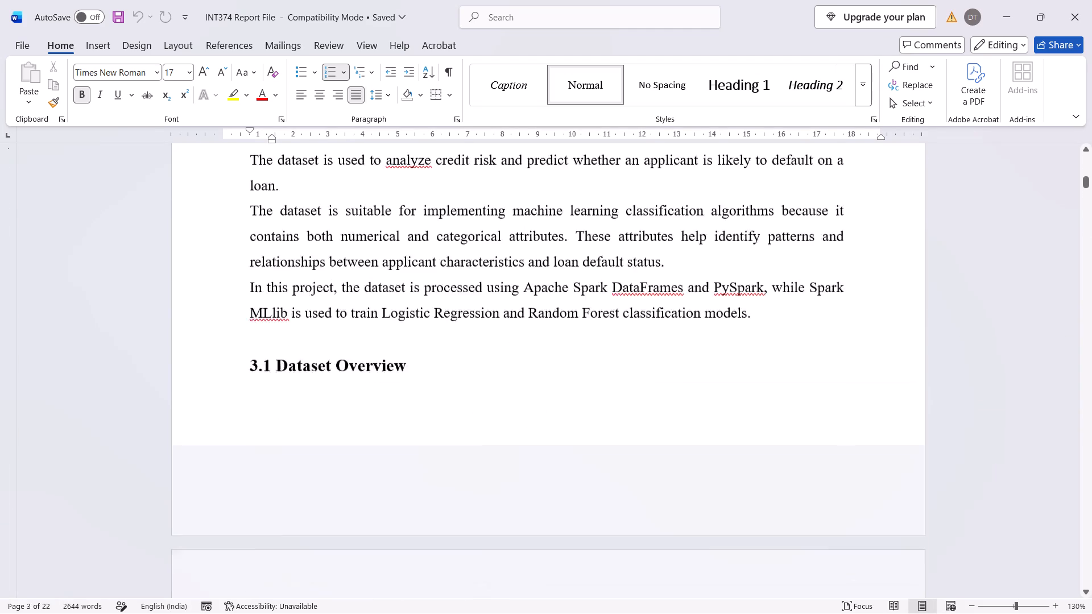
{"action": "scroll", "coordinate": [660, 432], "scroll_direction": "up", "scroll_amount": 1}
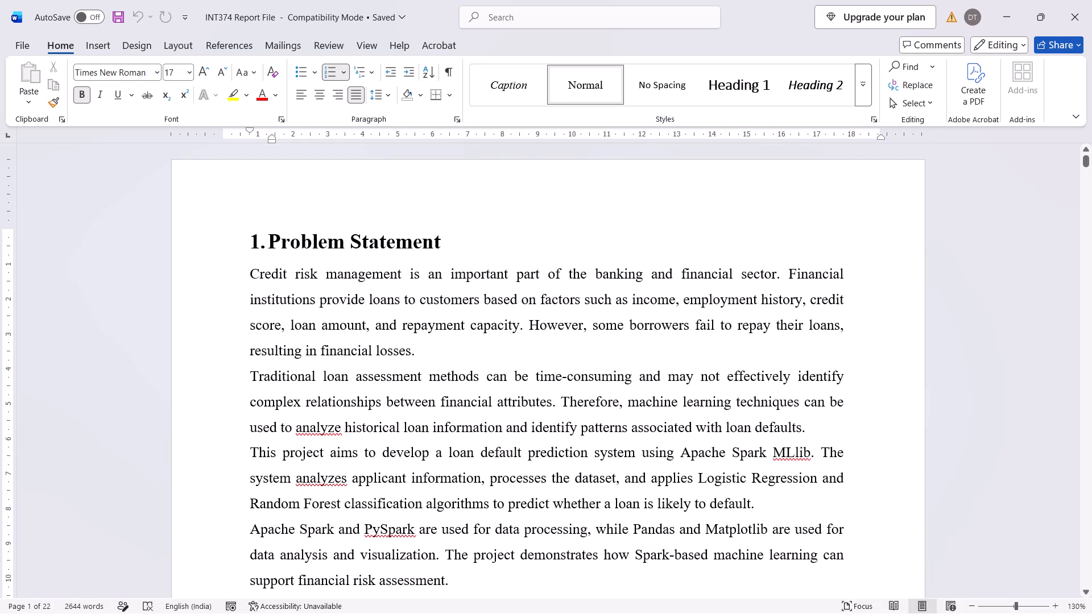
Open the ijirt_paperformat document from the Downloads folder and enable editing in it.
{"action": "left_click", "coordinate": [651, 598]}
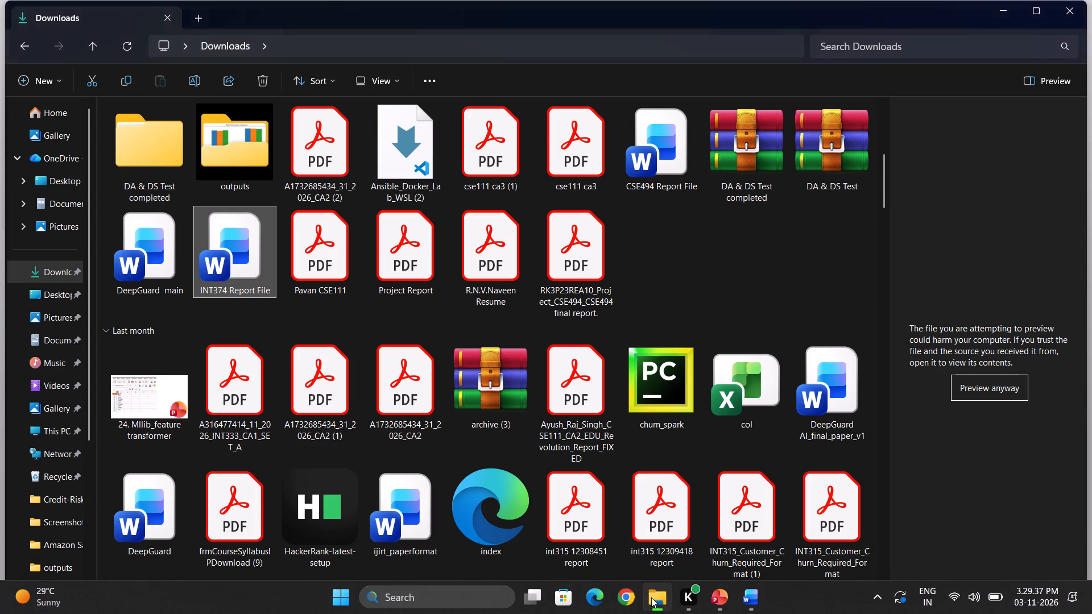
{"action": "double_click", "coordinate": [429, 529]}
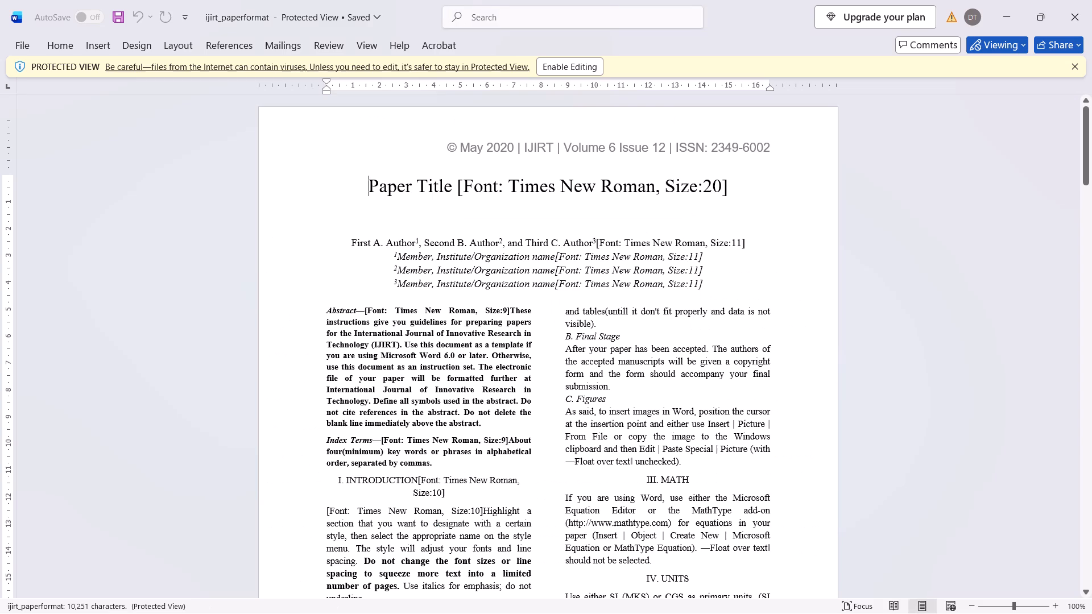
{"action": "scroll", "coordinate": [429, 529], "scroll_direction": "down", "scroll_amount": 1}
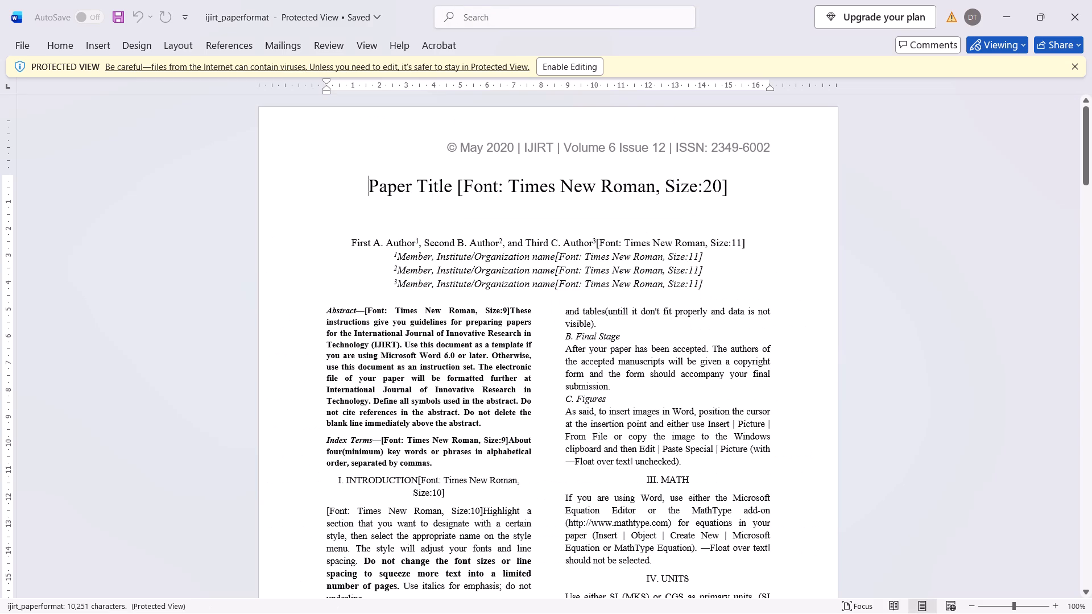
{"action": "scroll", "coordinate": [429, 529], "scroll_direction": "down", "scroll_amount": 1}
{"action": "left_click", "coordinate": [590, 69]}
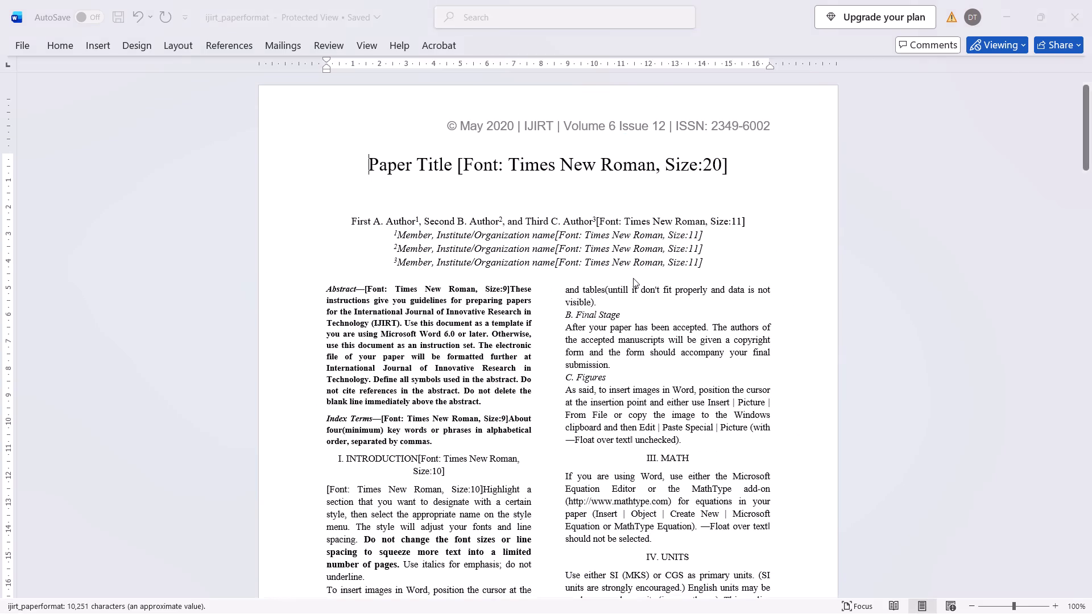
Copy the Abstract and Index Terms paragraphs from the first page of the paper template.
{"action": "scroll", "coordinate": [652, 216], "scroll_direction": "left", "scroll_amount": 1}
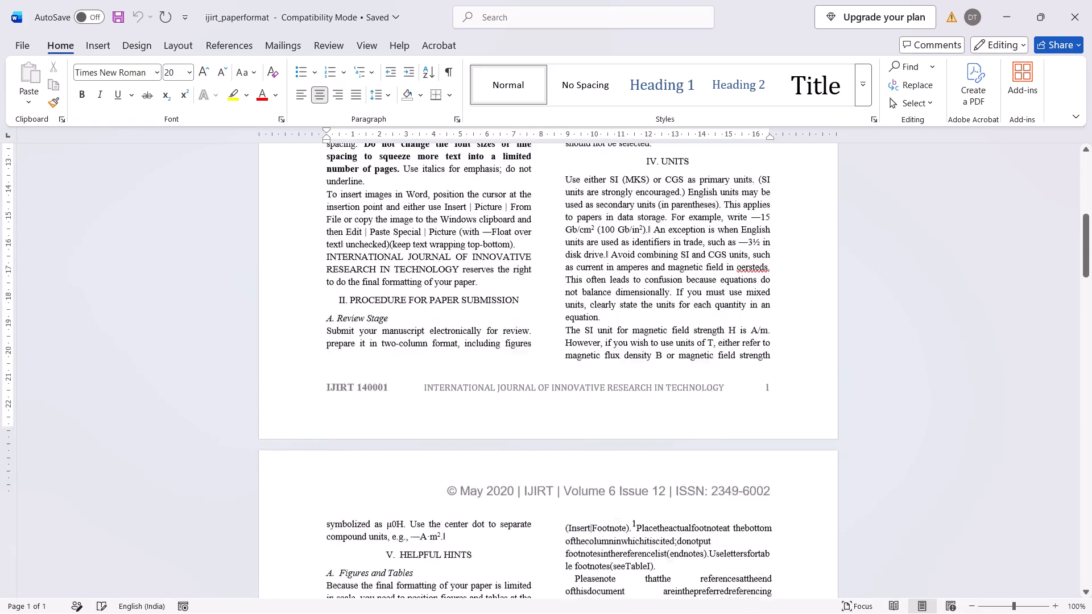
{"action": "scroll", "coordinate": [652, 216], "scroll_direction": "left", "scroll_amount": 1}
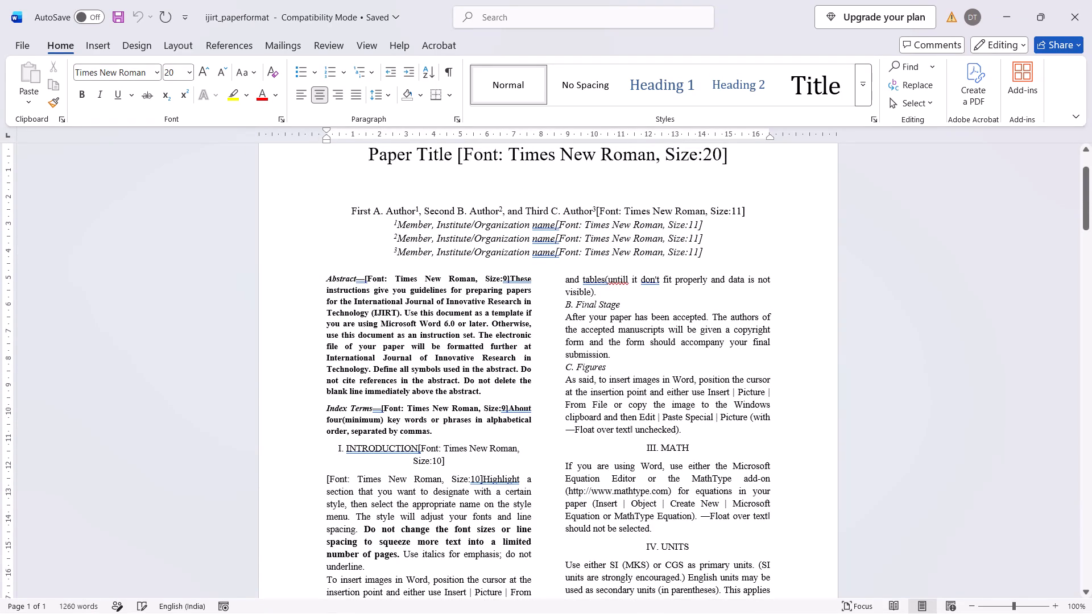
{"action": "left_click_drag", "start_coordinate": [320, 276], "coordinate": [437, 432]}
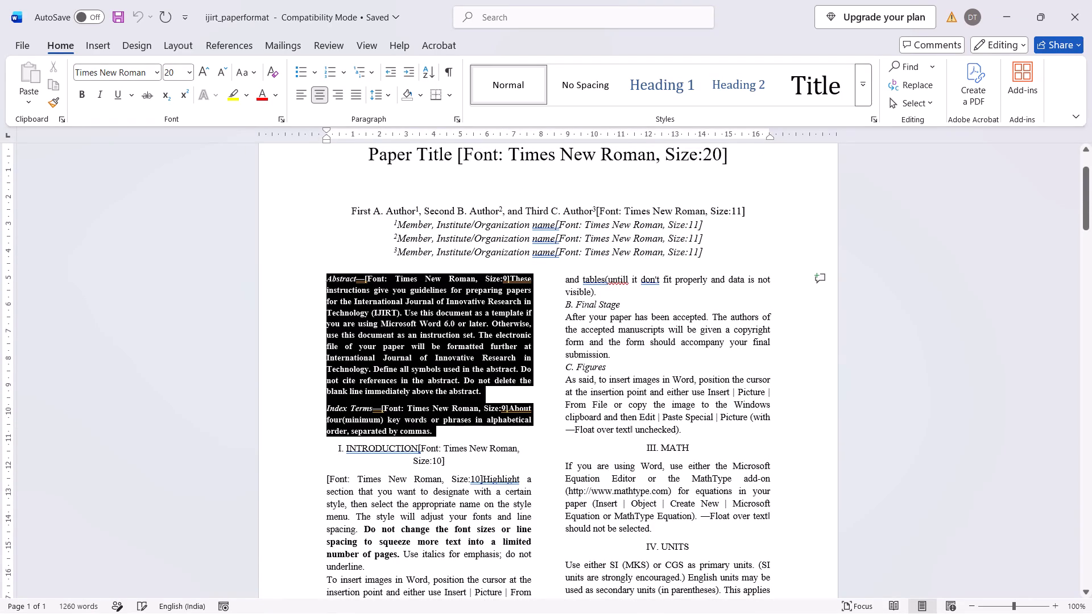
{"action": "left_click_drag", "start_coordinate": [437, 432], "coordinate": [437, 430]}
{"action": "key", "text": "ctrl+c"}
{"action": "key", "text": "ctrl+c"}
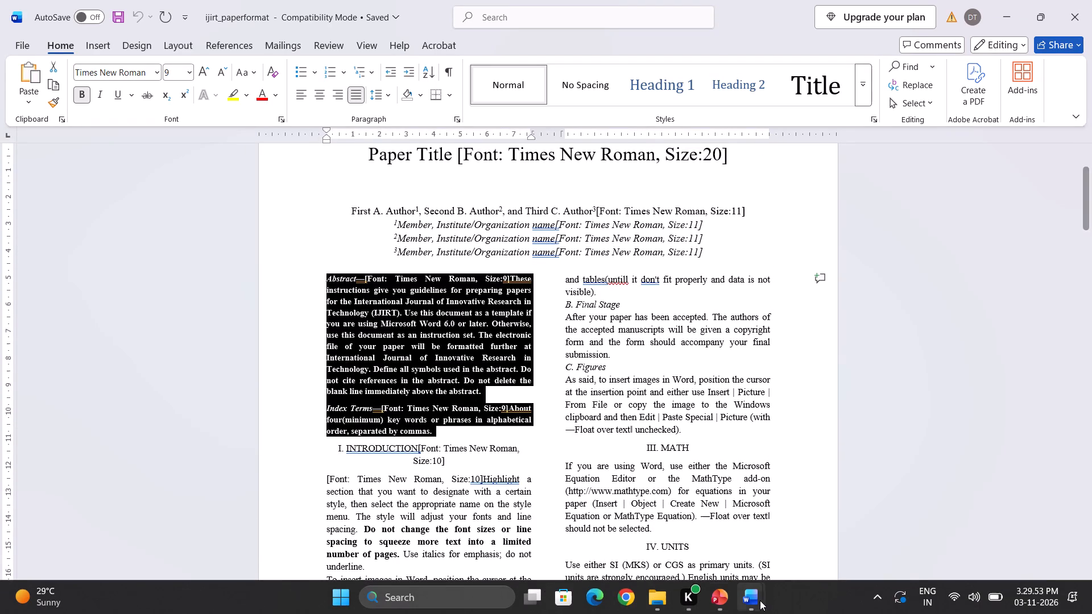
In the INT374 Report File, add a blank line and an empty numbered item above the Problem Statement heading.
{"action": "left_click", "coordinate": [692, 521]}
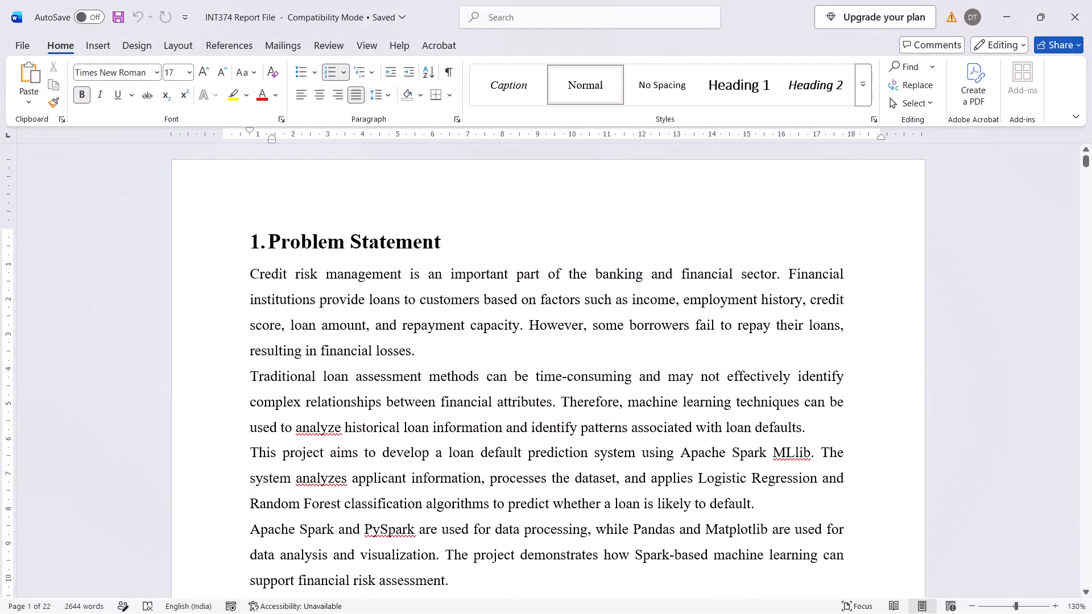
{"action": "key", "text": "Return"}
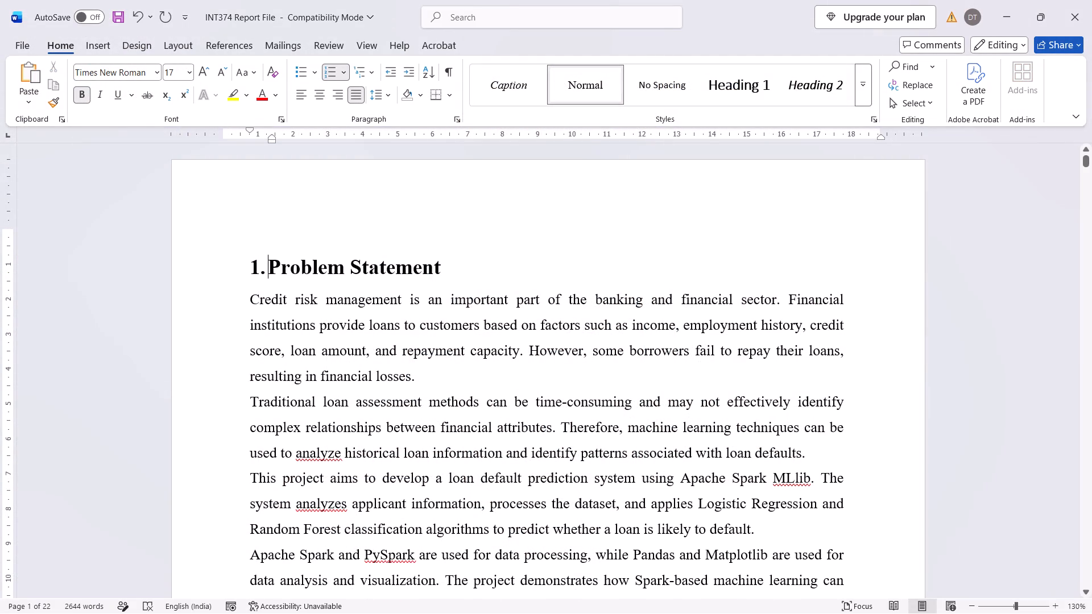
{"action": "key", "text": "Return"}
{"action": "key", "text": "Up"}
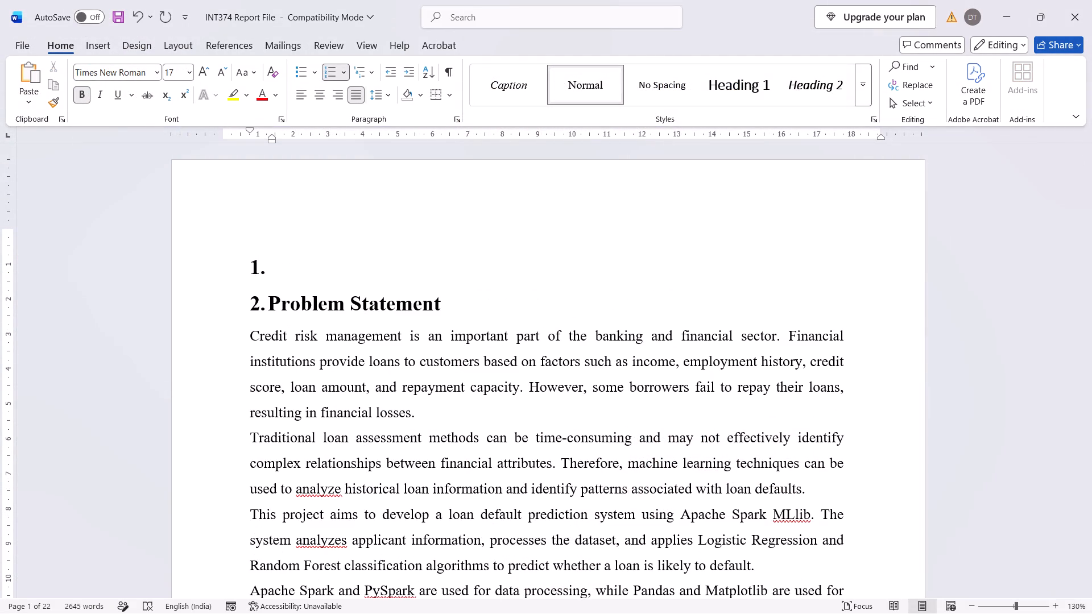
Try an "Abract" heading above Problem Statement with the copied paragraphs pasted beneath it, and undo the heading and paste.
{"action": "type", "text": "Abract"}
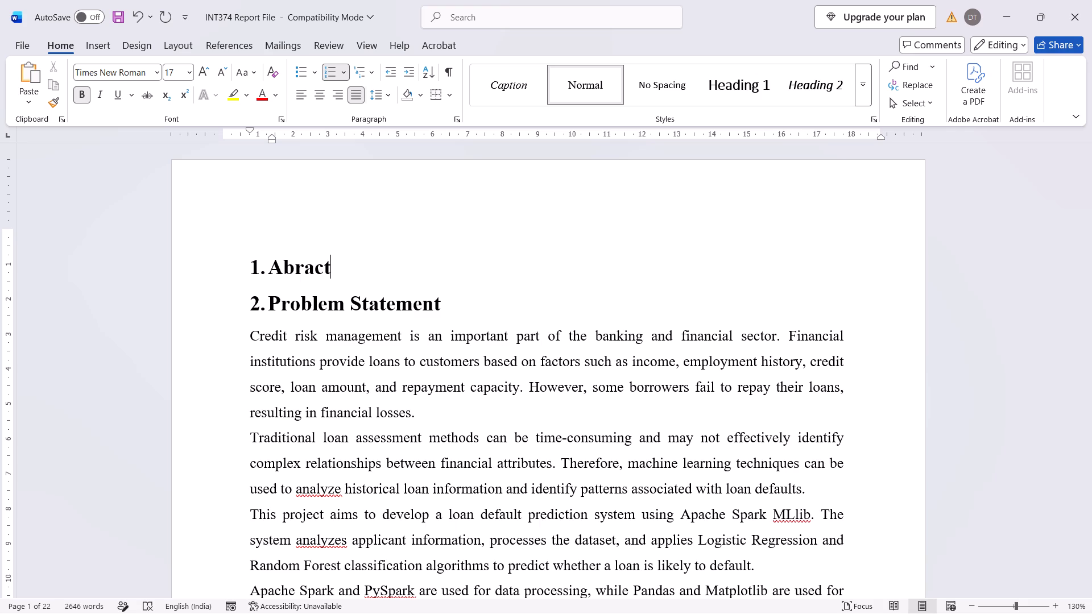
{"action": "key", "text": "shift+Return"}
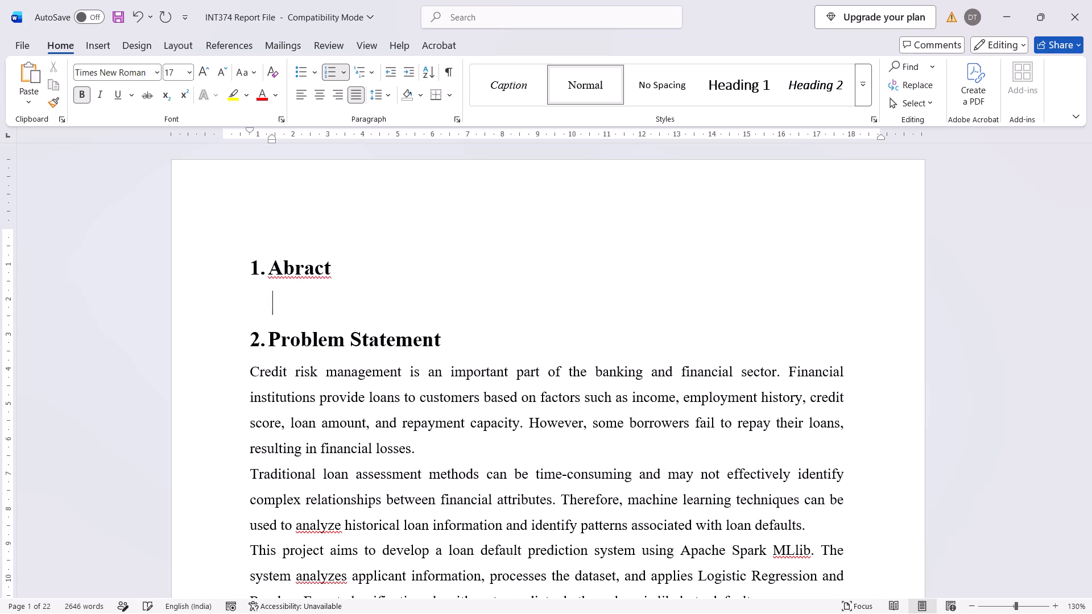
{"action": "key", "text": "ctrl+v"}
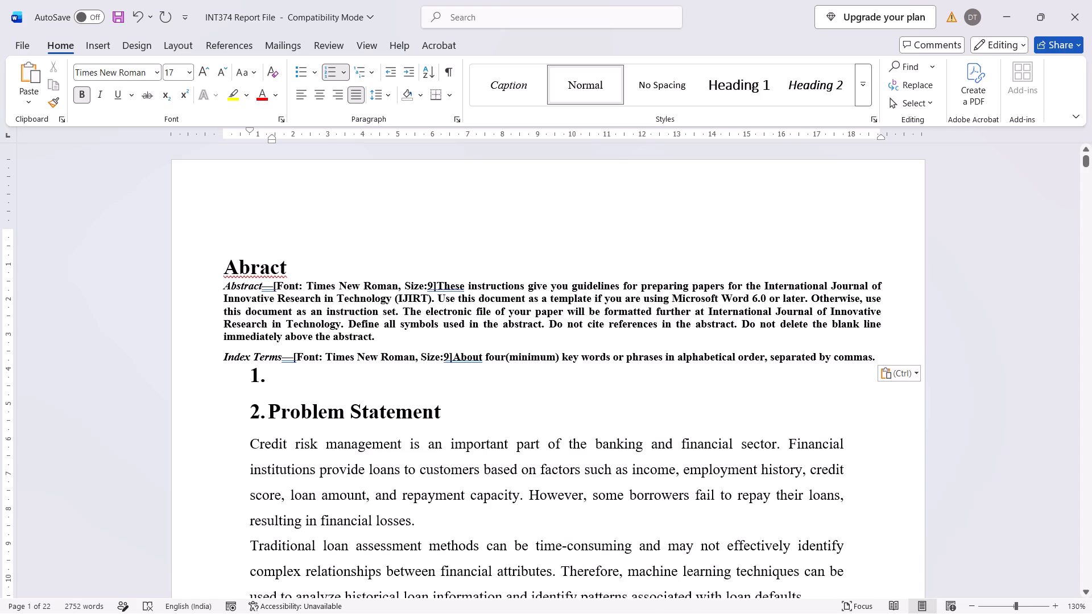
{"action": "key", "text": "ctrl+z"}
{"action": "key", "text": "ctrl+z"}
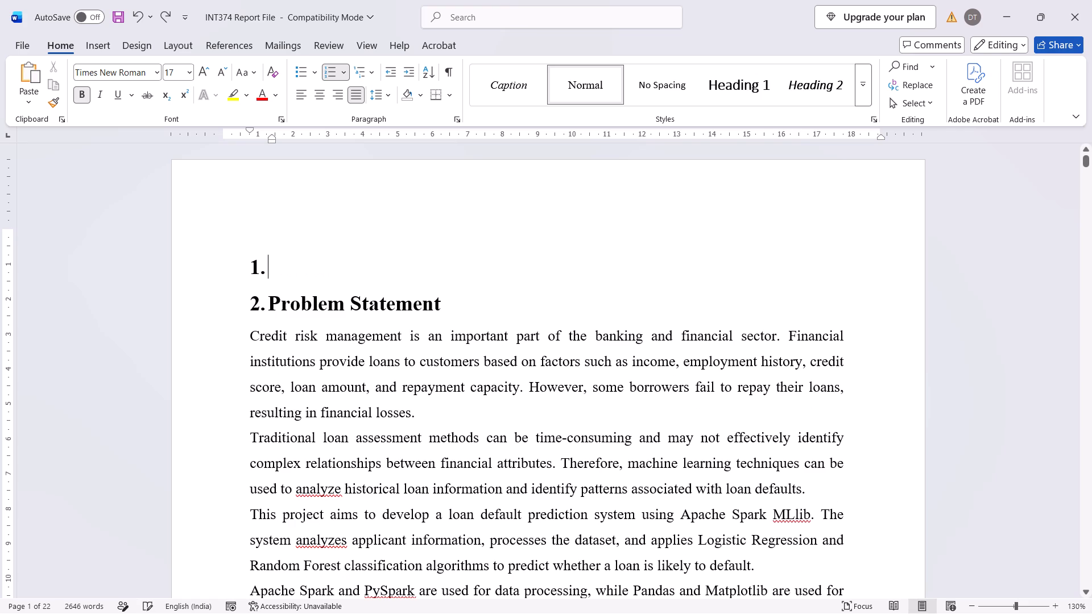
Paste the copied Abstract and Index Terms paragraphs into the empty numbered item above Problem Statement.
{"action": "key", "text": "ctrl+c"}
{"action": "key", "text": "ctrl+v"}
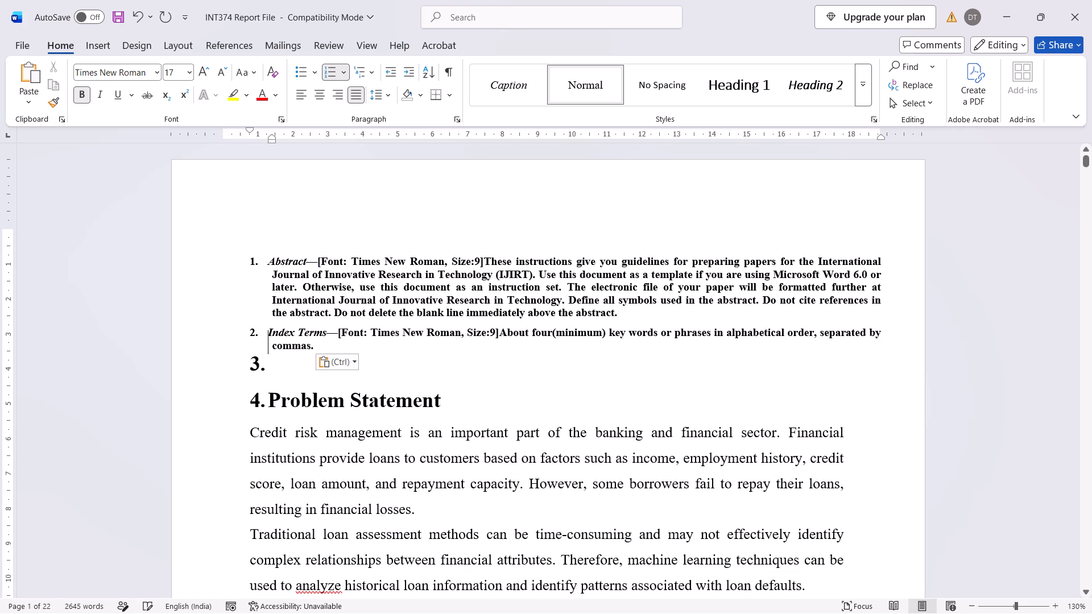
Delete the empty numbered item between the Index Terms paragraph and the Problem Statement heading.
{"action": "left_click", "coordinate": [411, 347]}
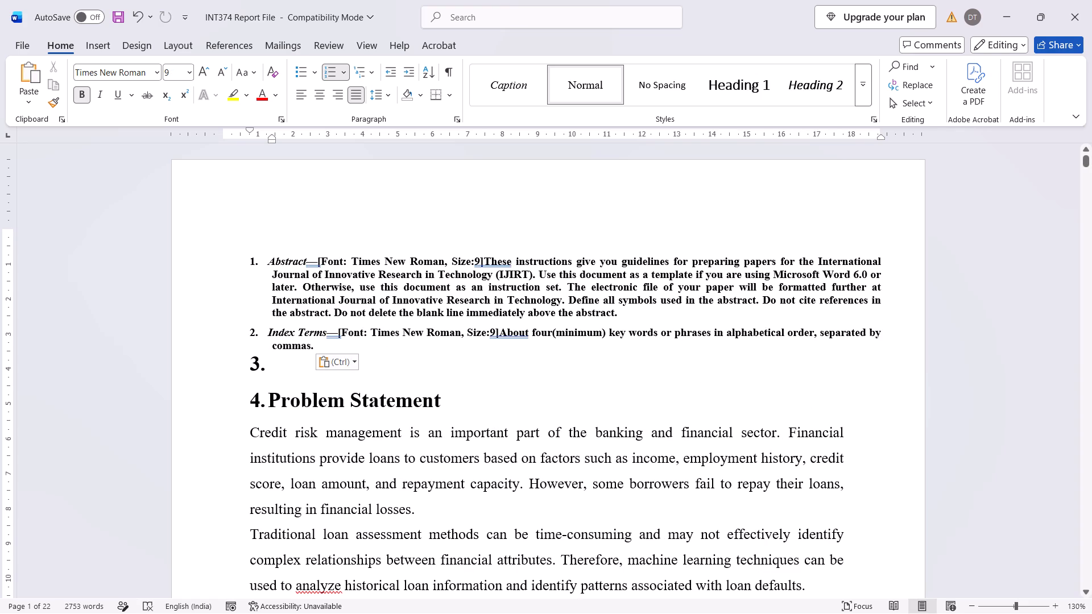
{"action": "left_click", "coordinate": [412, 390]}
{"action": "left_click", "coordinate": [412, 370]}
{"action": "key", "text": "BackSpace"}
{"action": "key", "text": "BackSpace"}
{"action": "key", "text": "BackSpace"}
{"action": "key", "text": "BackSpace"}
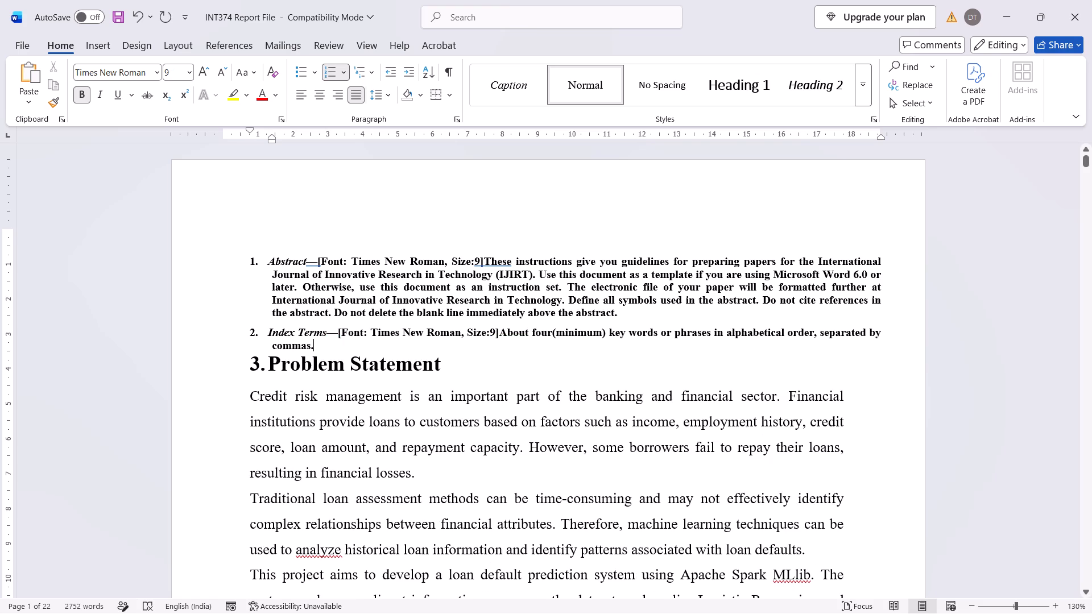
Select the Abstract and Index Terms paragraphs above the Problem Statement heading and set their font size to 10.
{"action": "left_click_drag", "start_coordinate": [373, 356], "coordinate": [231, 281]}
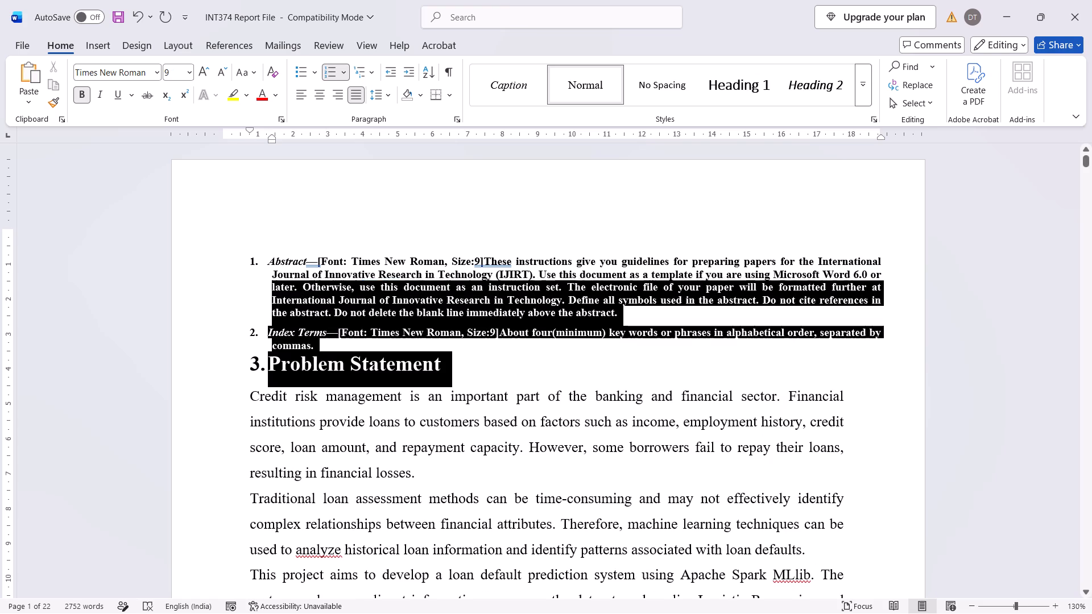
{"action": "left_click_drag", "start_coordinate": [231, 281], "coordinate": [217, 248]}
{"action": "left_click", "coordinate": [217, 248]}
{"action": "left_click_drag", "start_coordinate": [369, 351], "coordinate": [257, 273]}
{"action": "left_click", "coordinate": [257, 273]}
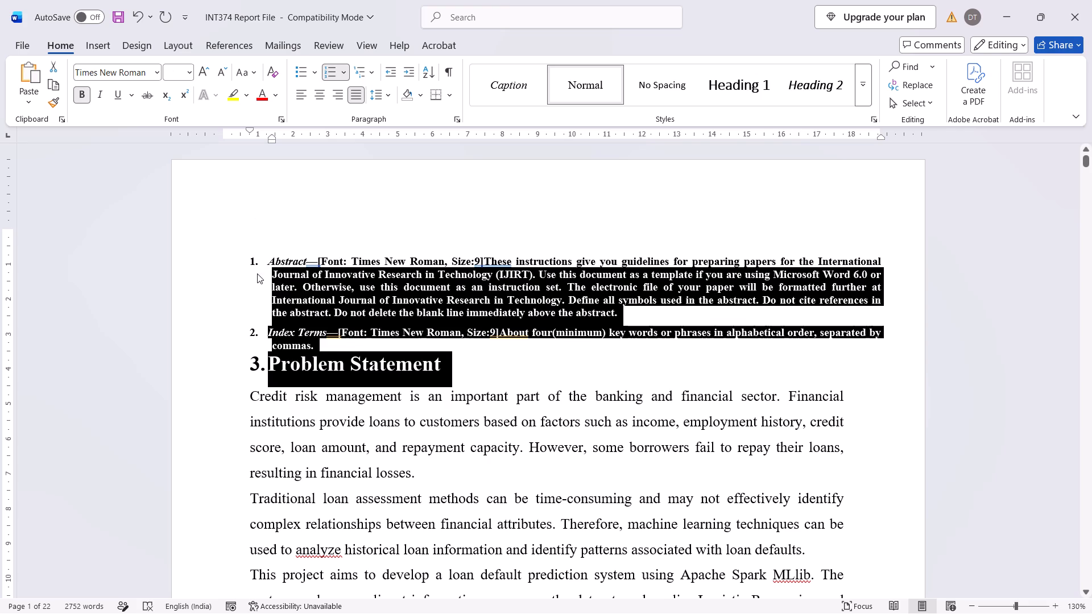
{"action": "left_click_drag", "start_coordinate": [352, 350], "coordinate": [245, 266]}
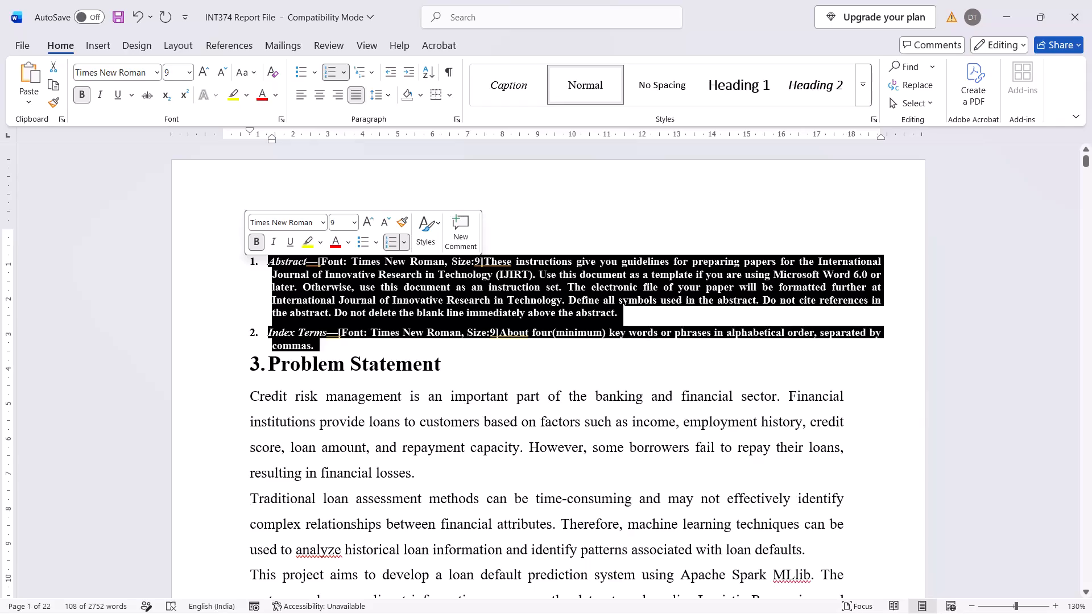
{"action": "left_click", "coordinate": [351, 222]}
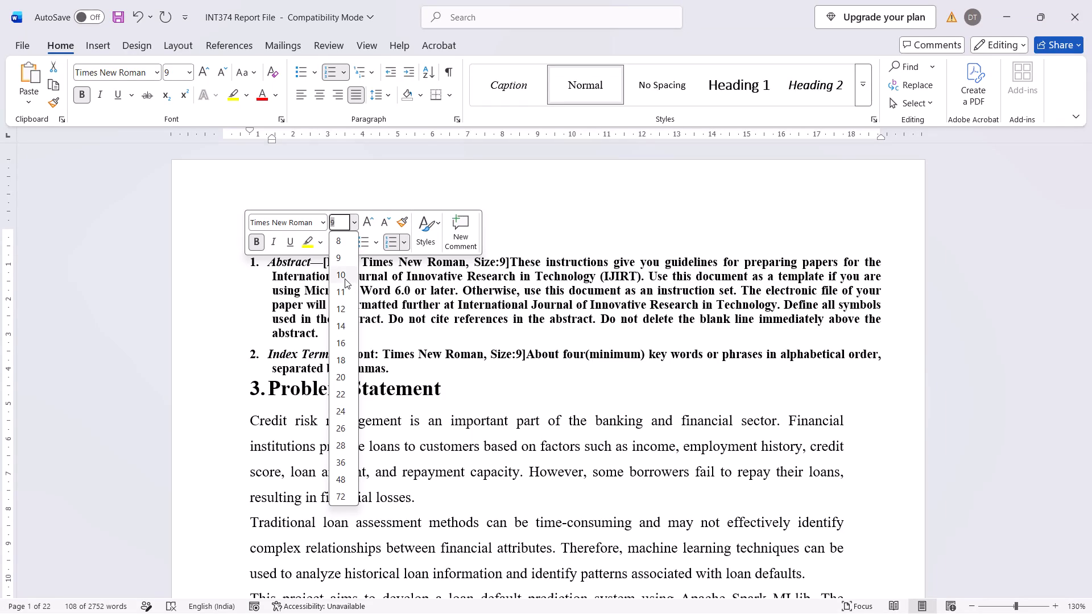
{"action": "left_click", "coordinate": [345, 279]}
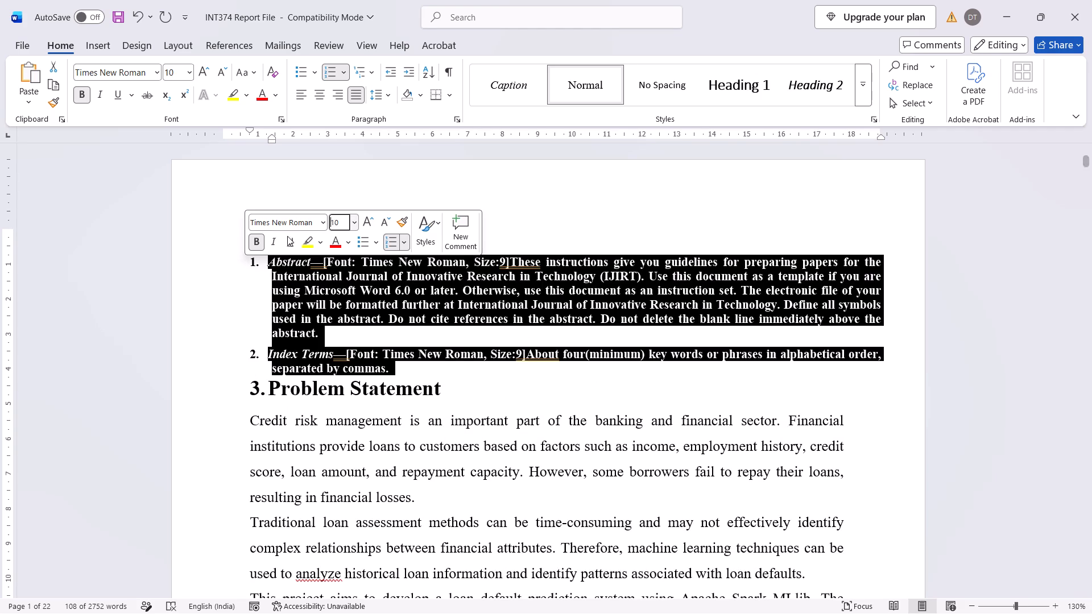
Remove the italic and bold formatting from the Abstract and Index Terms paragraphs and set their font size to 16.
{"action": "left_click", "coordinate": [268, 241]}
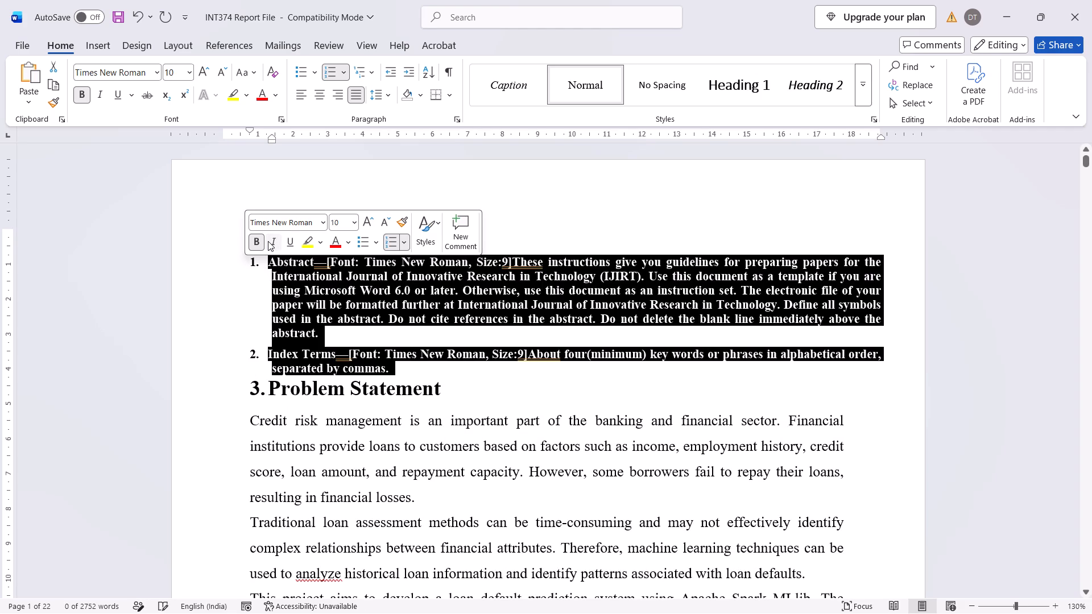
{"action": "left_click", "coordinate": [259, 244]}
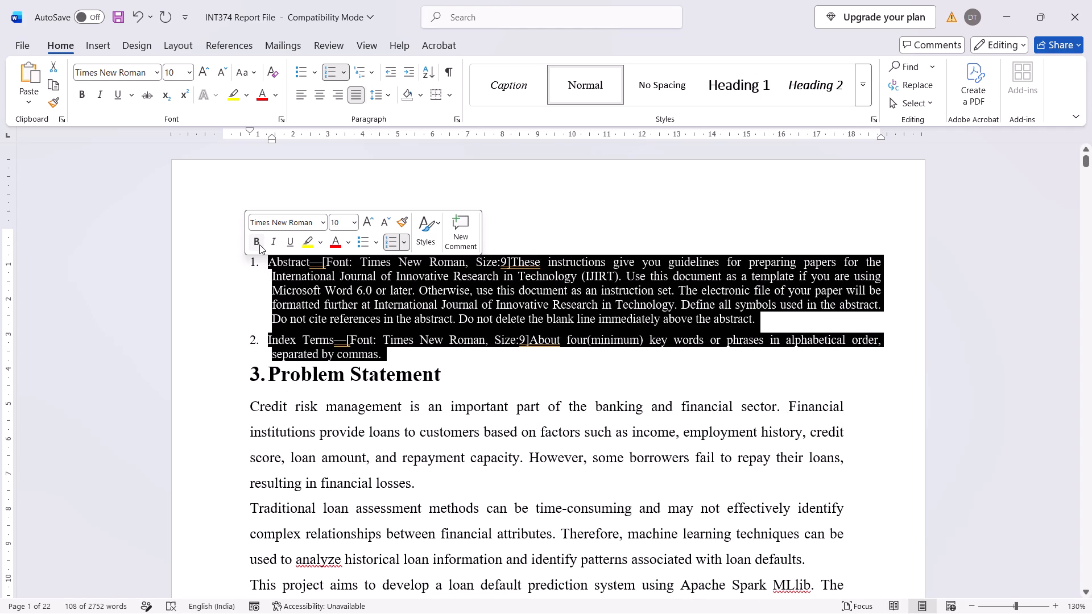
{"action": "left_click", "coordinate": [259, 244]}
{"action": "left_click", "coordinate": [354, 222]}
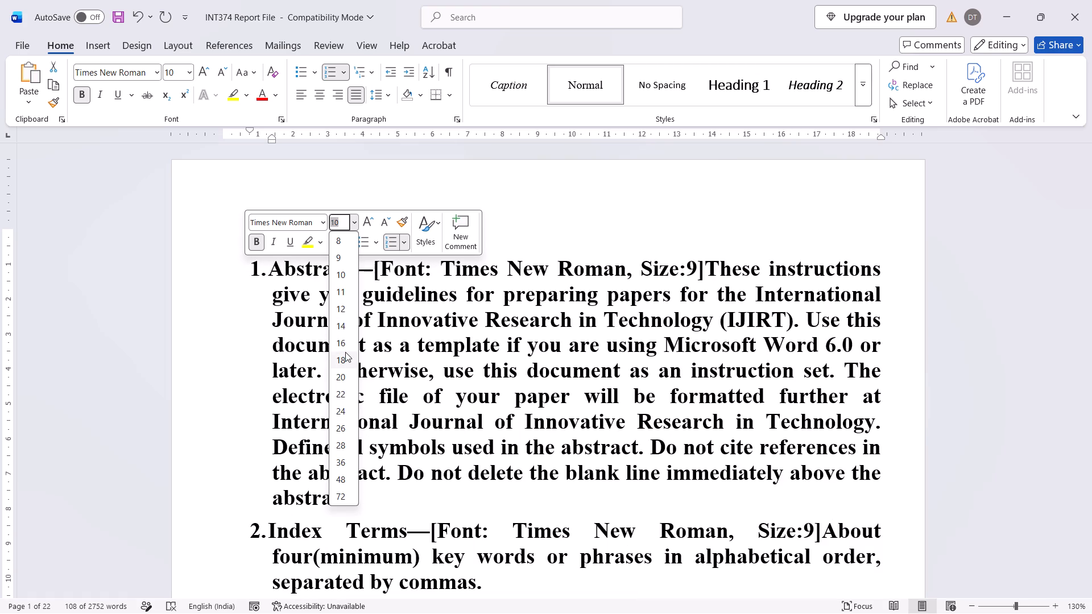
{"action": "left_click", "coordinate": [350, 346]}
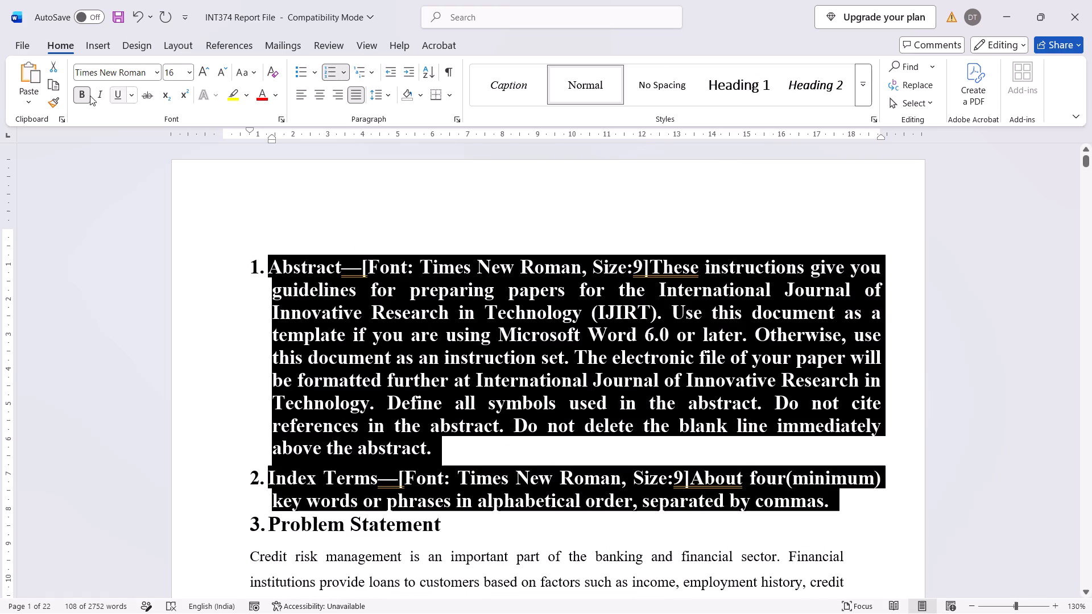
{"action": "left_click", "coordinate": [85, 90]}
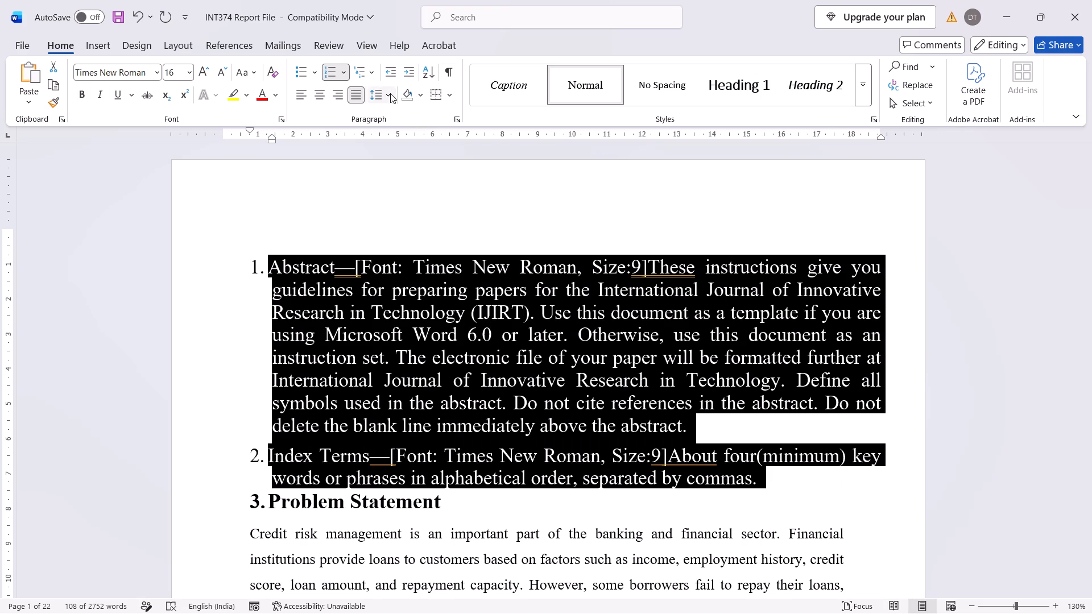
Set the line spacing of the Abstract and Index Terms paragraphs to 1.15.
{"action": "left_click", "coordinate": [390, 93]}
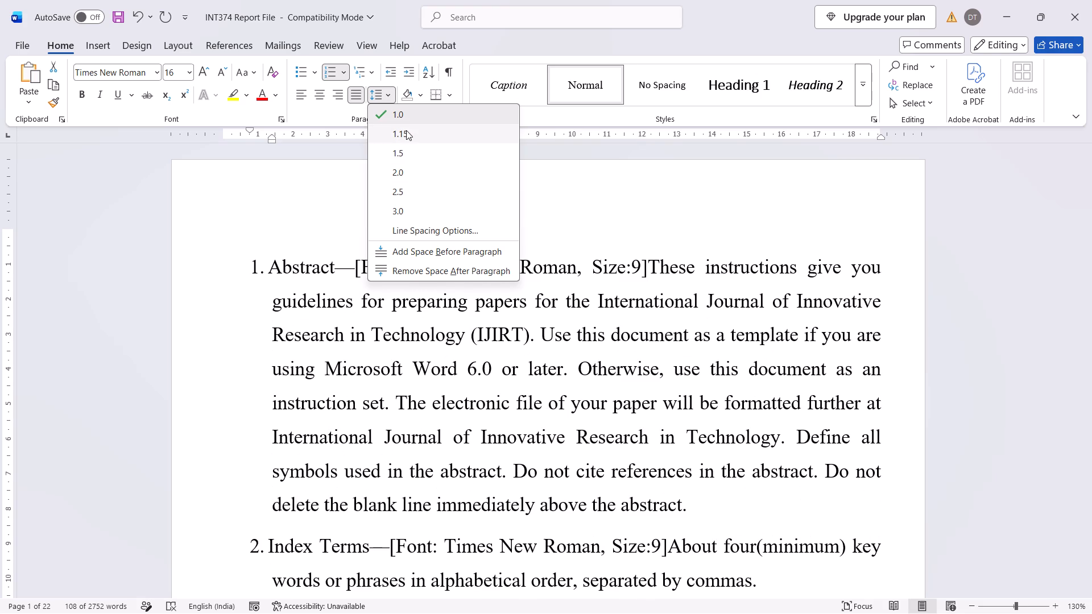
{"action": "left_click", "coordinate": [403, 136]}
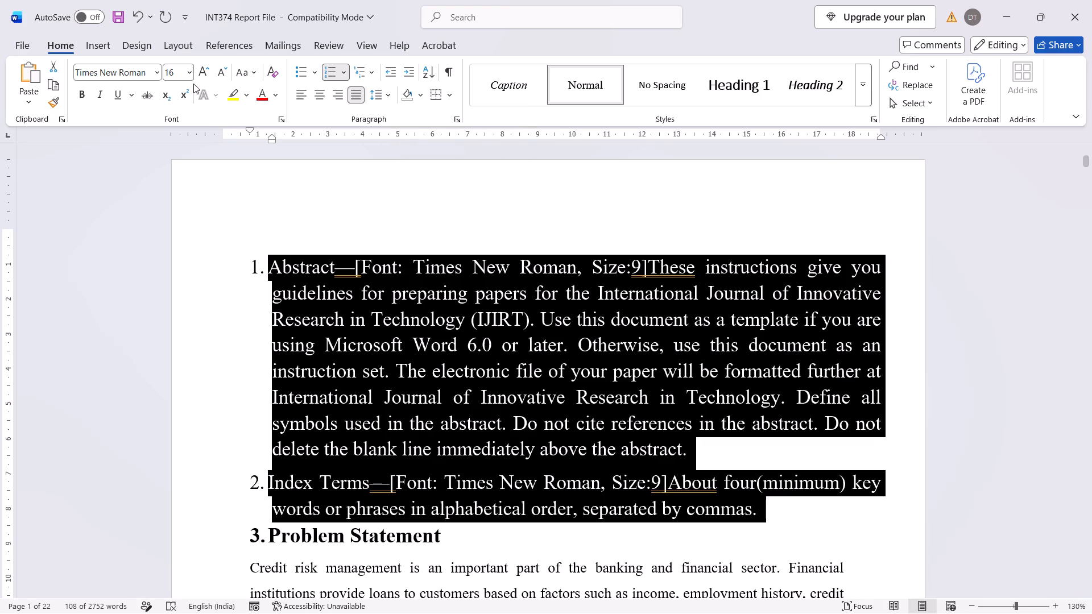
Reduce the font size of the Abstract and Index Terms paragraphs to 14, and then to 12.
{"action": "left_click", "coordinate": [195, 66]}
{"action": "left_click", "coordinate": [191, 69]}
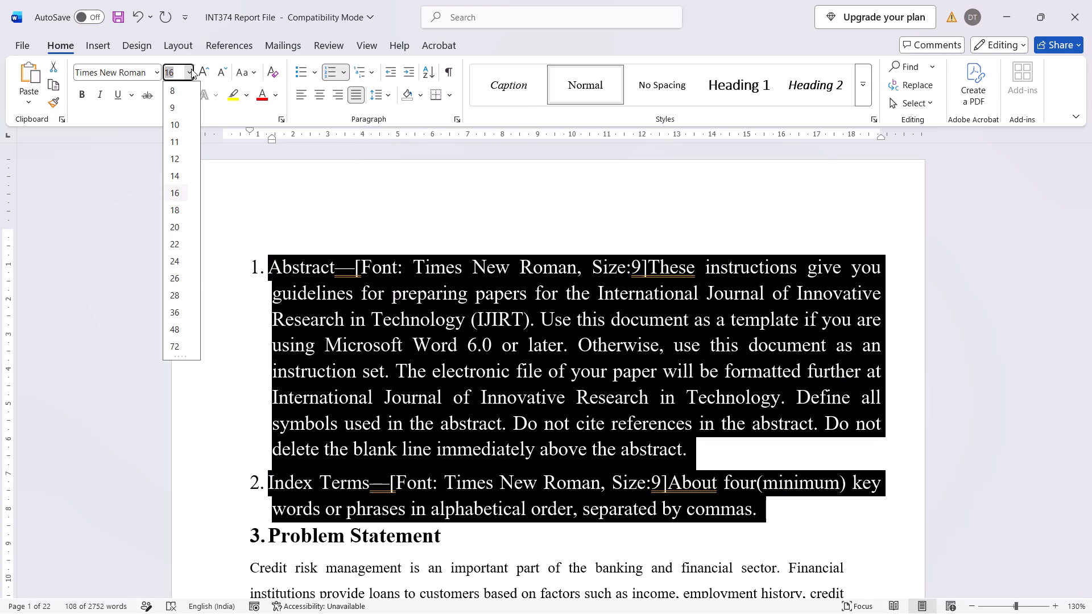
{"action": "left_click", "coordinate": [187, 170]}
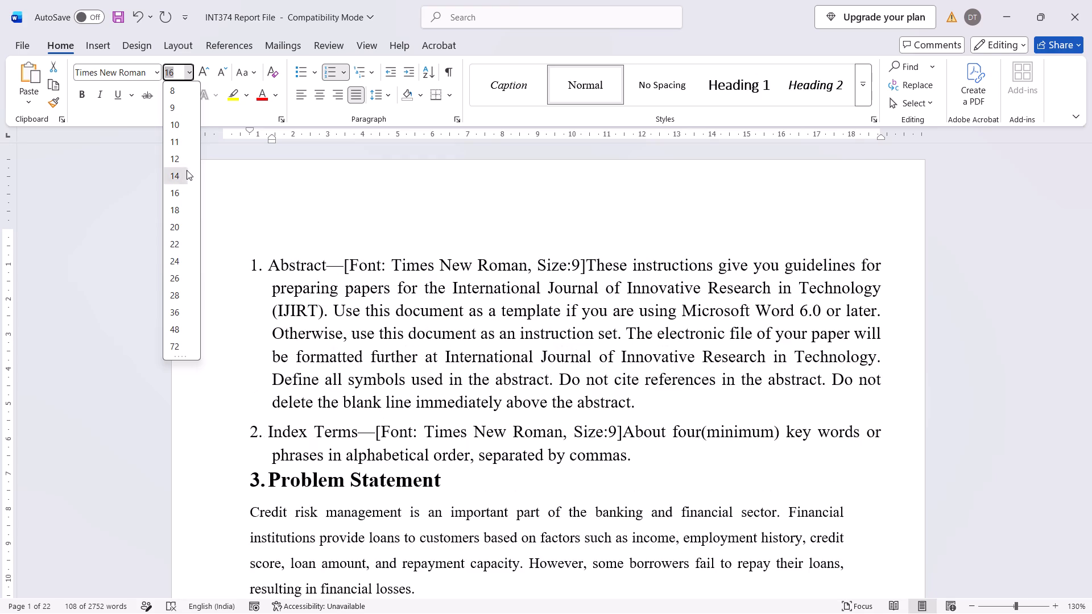
{"action": "left_click", "coordinate": [191, 72]}
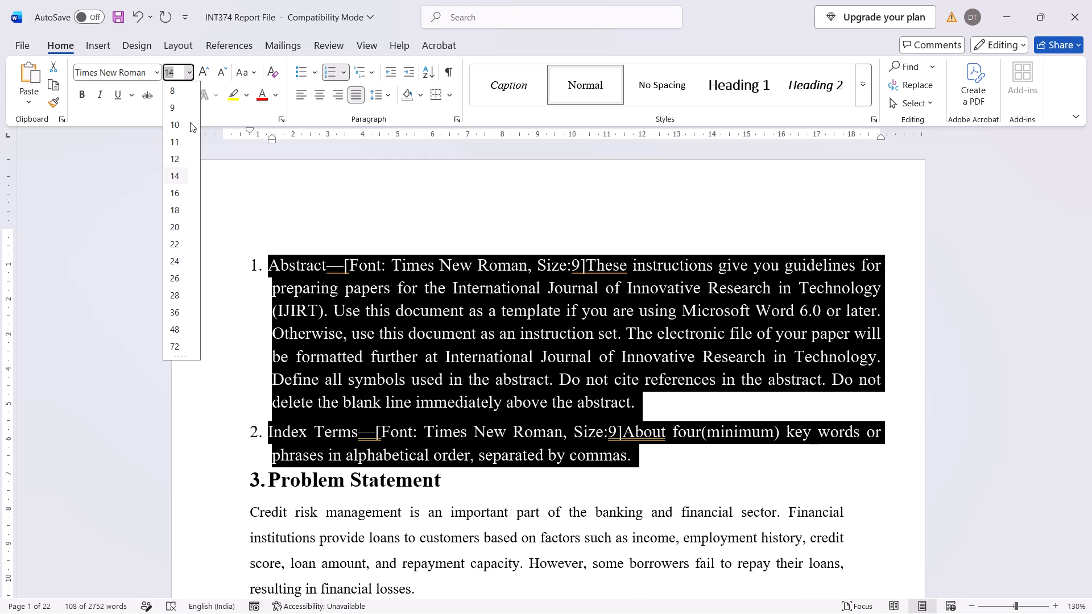
{"action": "left_click", "coordinate": [188, 156]}
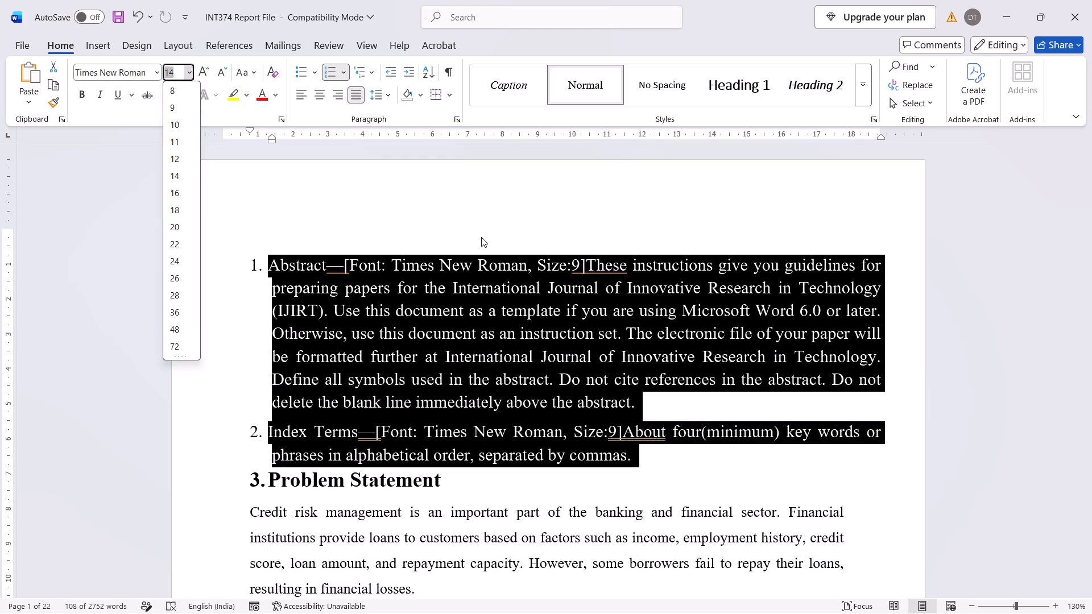
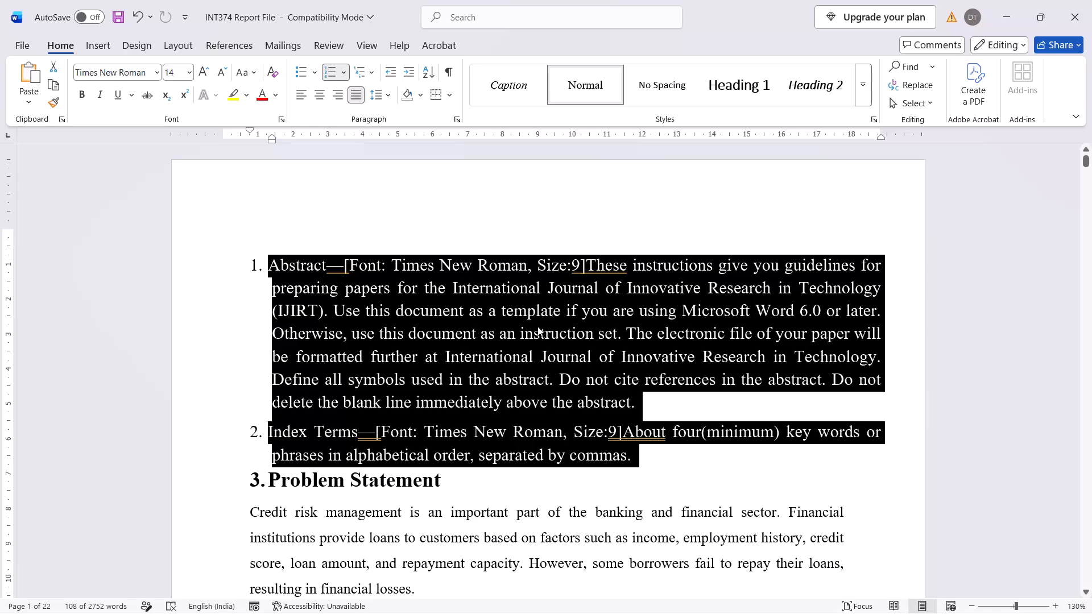
Make the lead-in labels "Abstract" and "Index Terms" bold, leaving the rest of each paragraph in regular weight.
{"action": "left_click", "coordinate": [537, 326]}
{"action": "scroll", "coordinate": [537, 326], "scroll_direction": "down", "scroll_amount": 1}
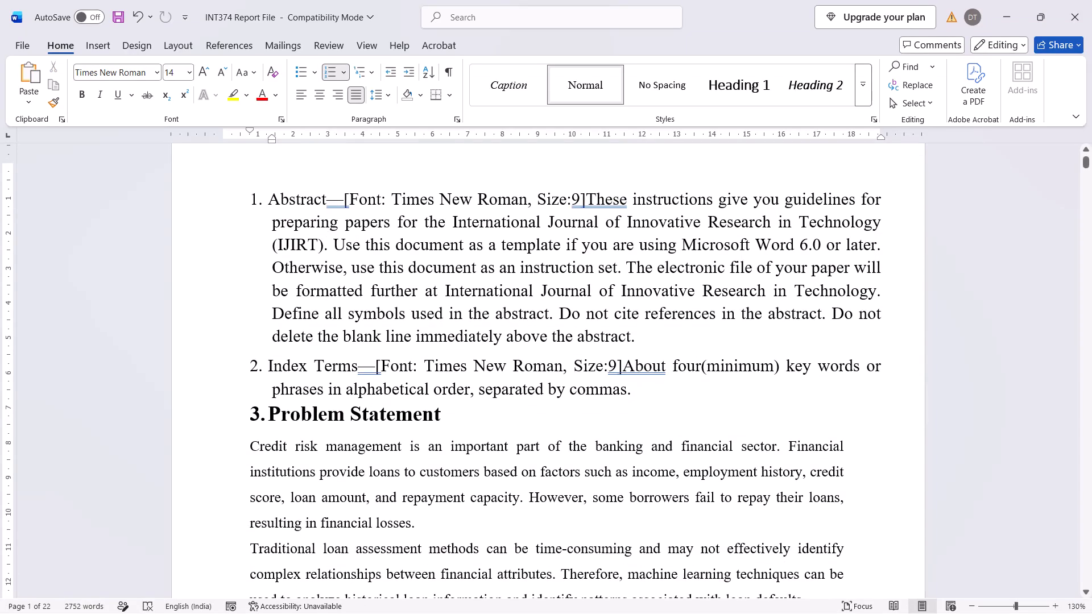
{"action": "left_click_drag", "start_coordinate": [324, 200], "coordinate": [274, 198]}
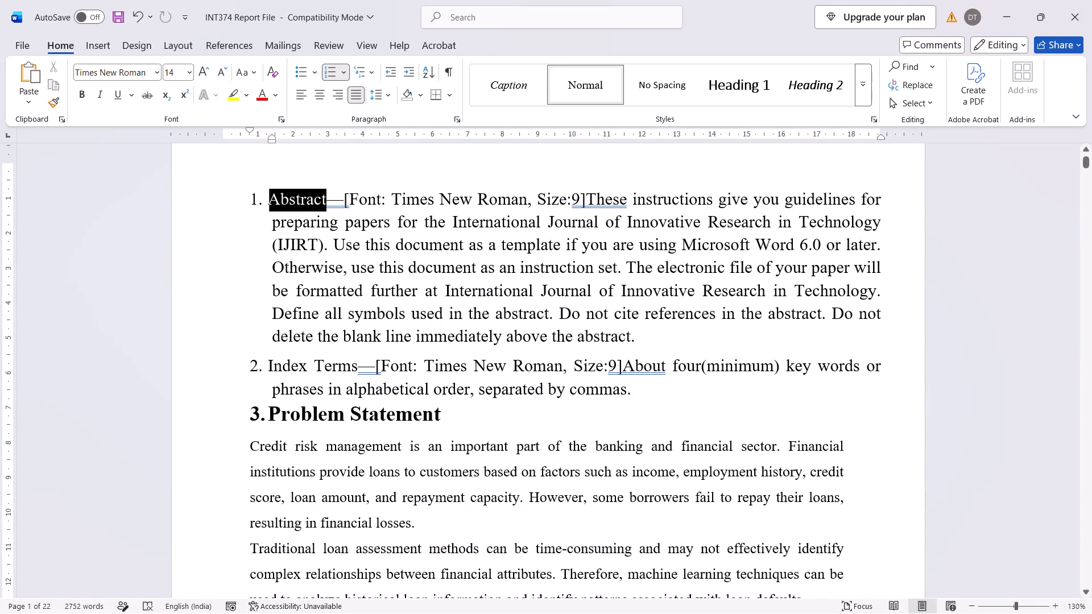
{"action": "left_click_drag", "start_coordinate": [274, 198], "coordinate": [274, 198]}
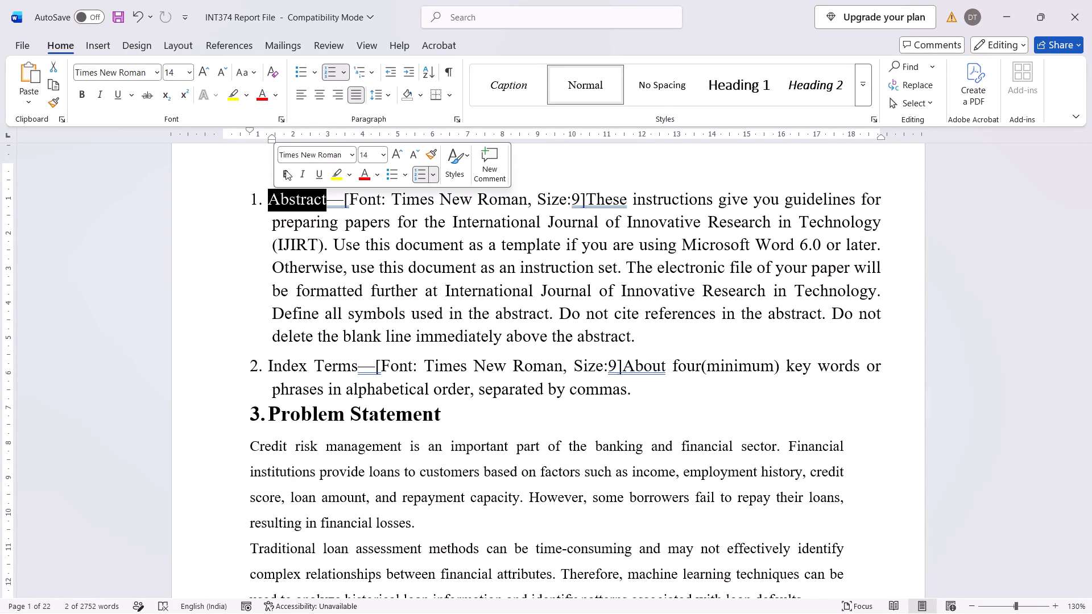
{"action": "left_click", "coordinate": [286, 170]}
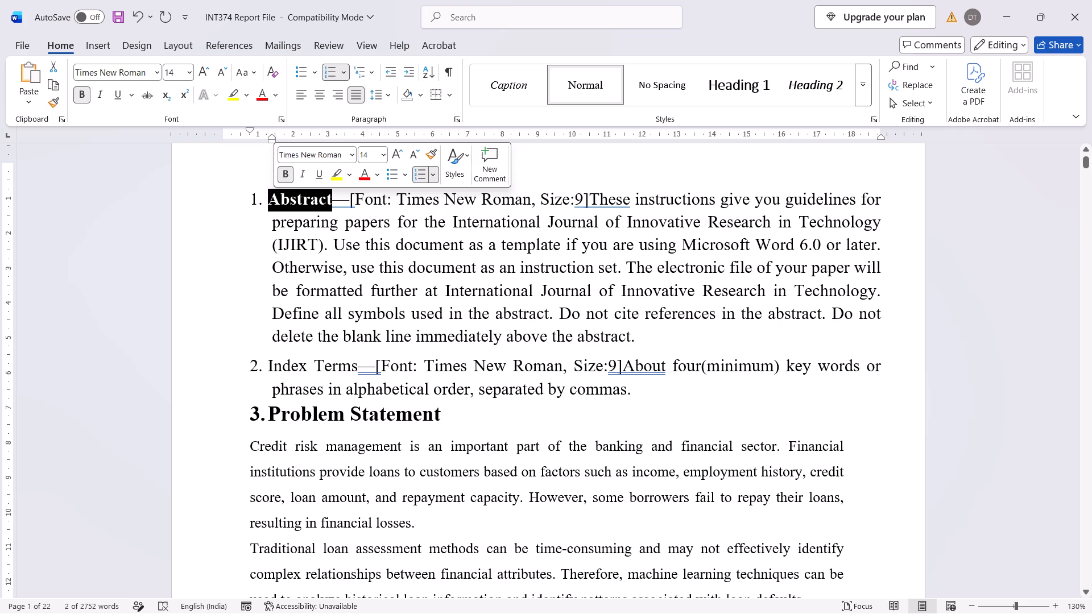
{"action": "left_click_drag", "start_coordinate": [357, 367], "coordinate": [272, 367]}
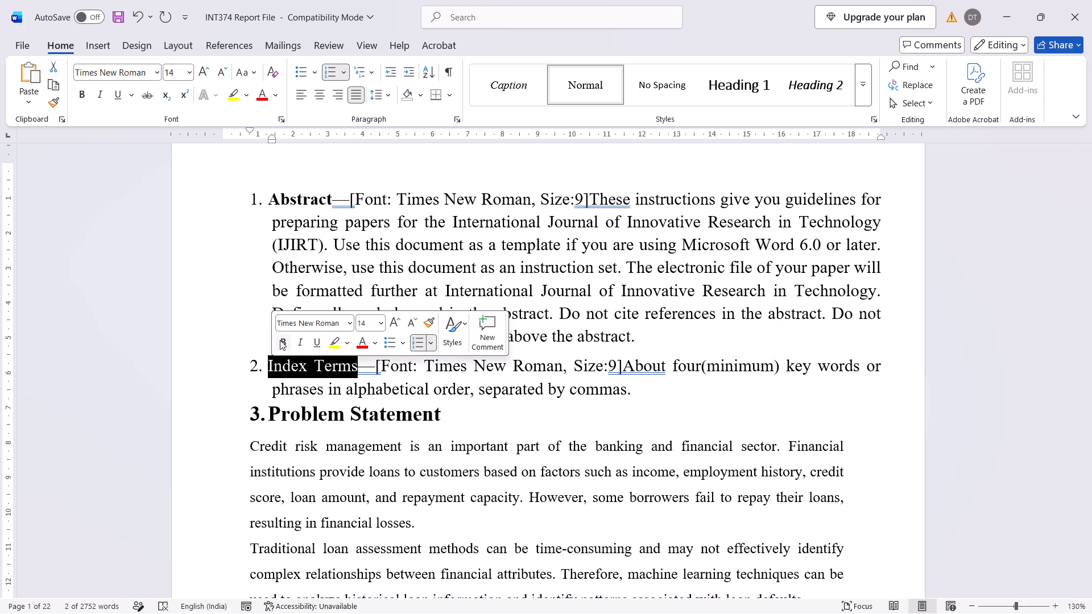
{"action": "left_click", "coordinate": [280, 341]}
{"action": "left_click", "coordinate": [435, 480]}
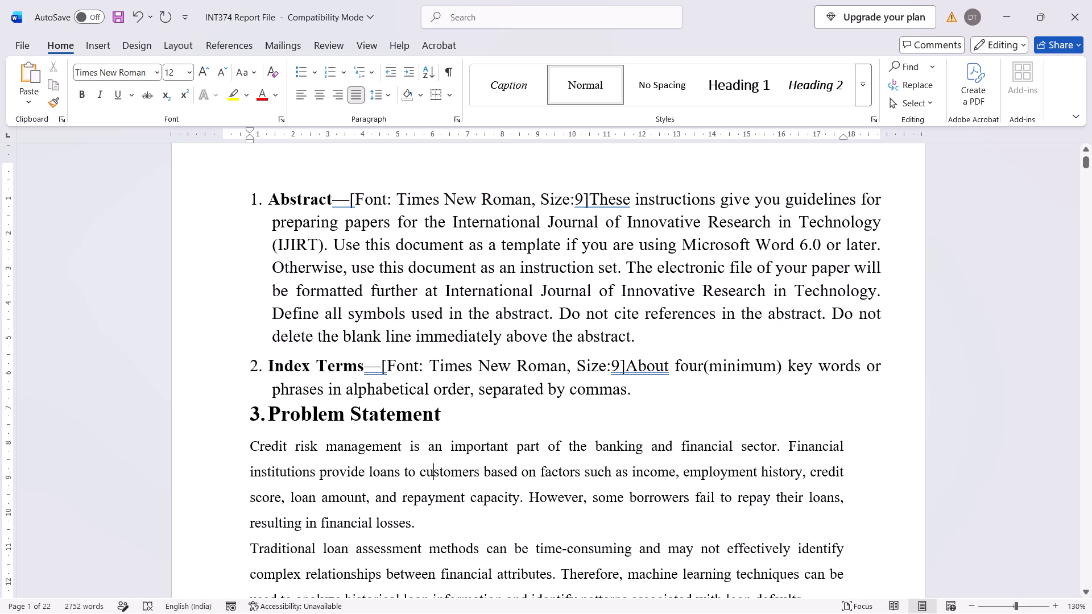
Place the text cursor on the blank line above the Abstract paragraph at the start of the report.
{"action": "scroll", "coordinate": [417, 371], "scroll_direction": "down", "scroll_amount": 1}
{"action": "scroll", "coordinate": [417, 371], "scroll_direction": "up", "scroll_amount": 1}
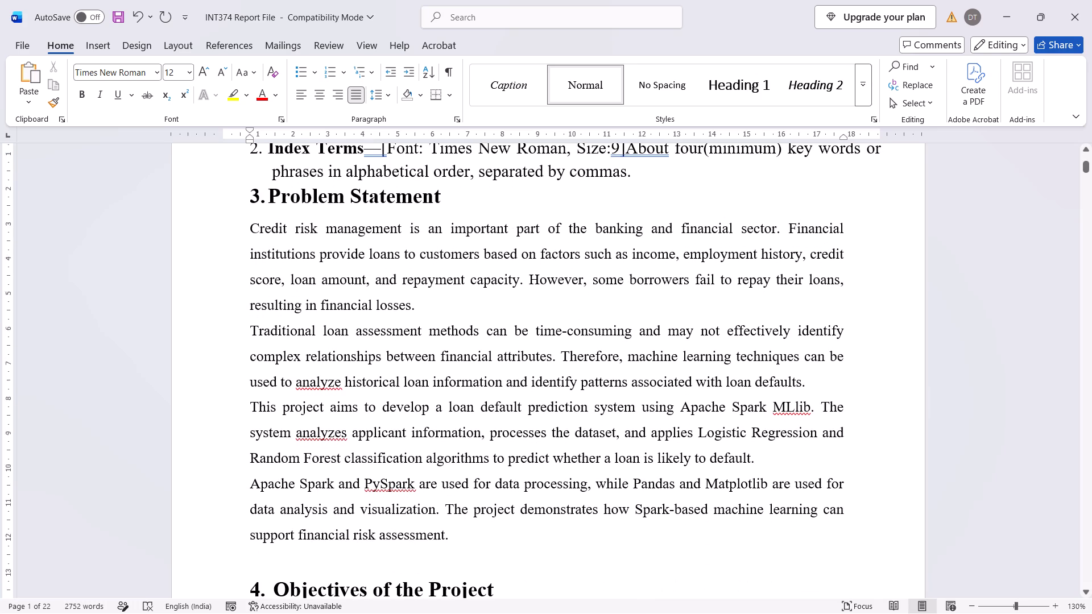
{"action": "scroll", "coordinate": [417, 371], "scroll_direction": "up", "scroll_amount": 1}
{"action": "left_click", "coordinate": [379, 237]}
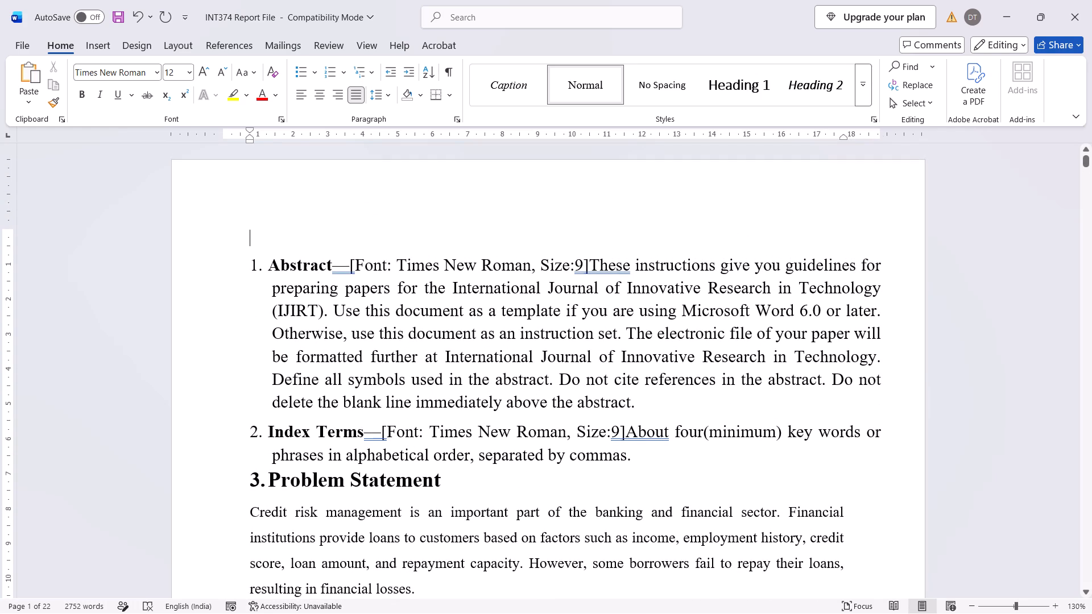
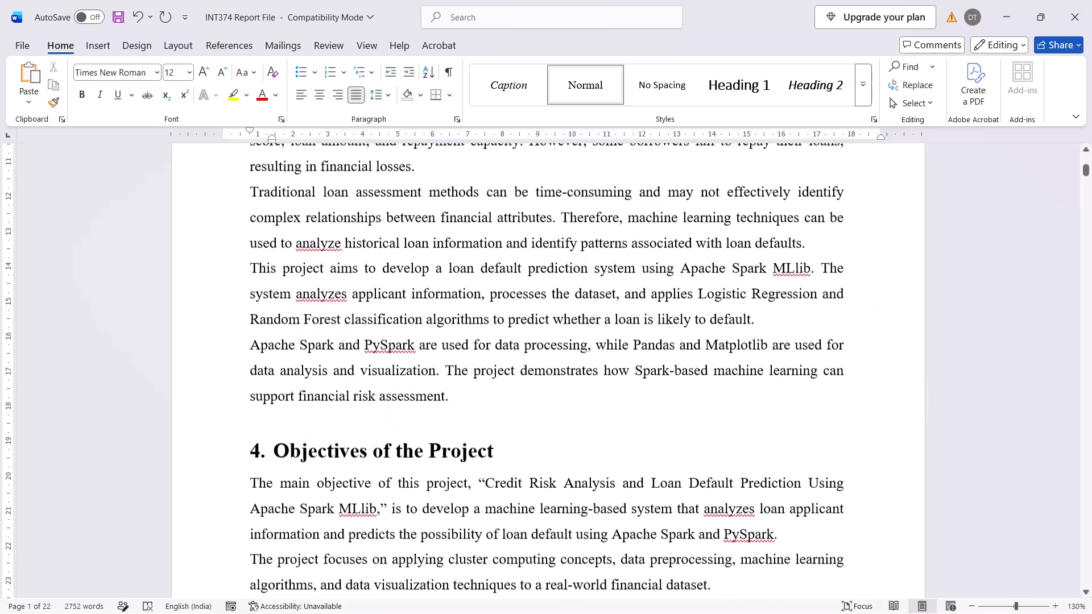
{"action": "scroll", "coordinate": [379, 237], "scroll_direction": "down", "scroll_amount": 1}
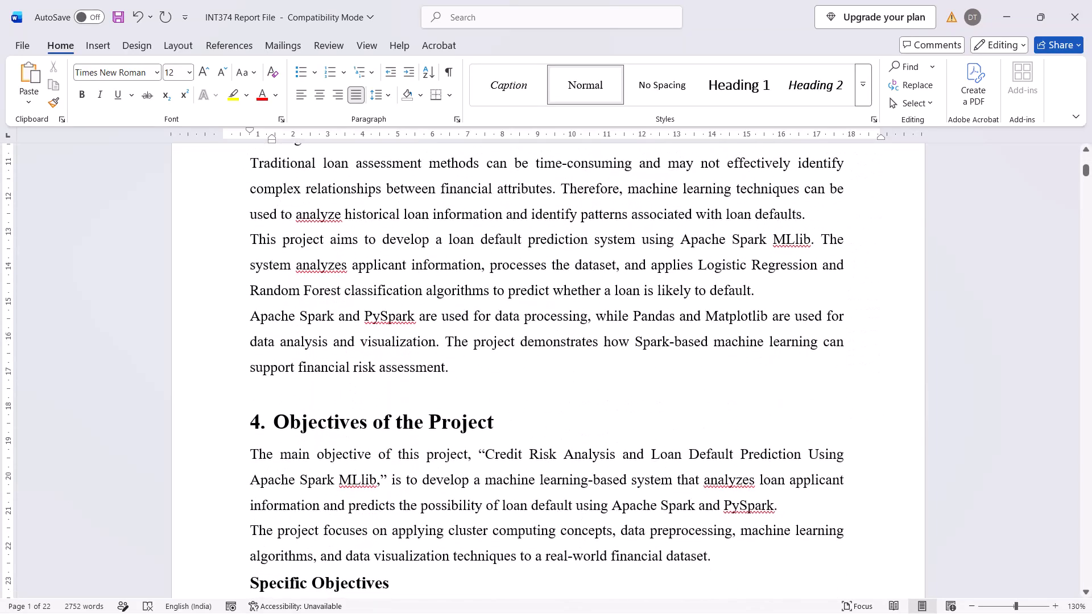
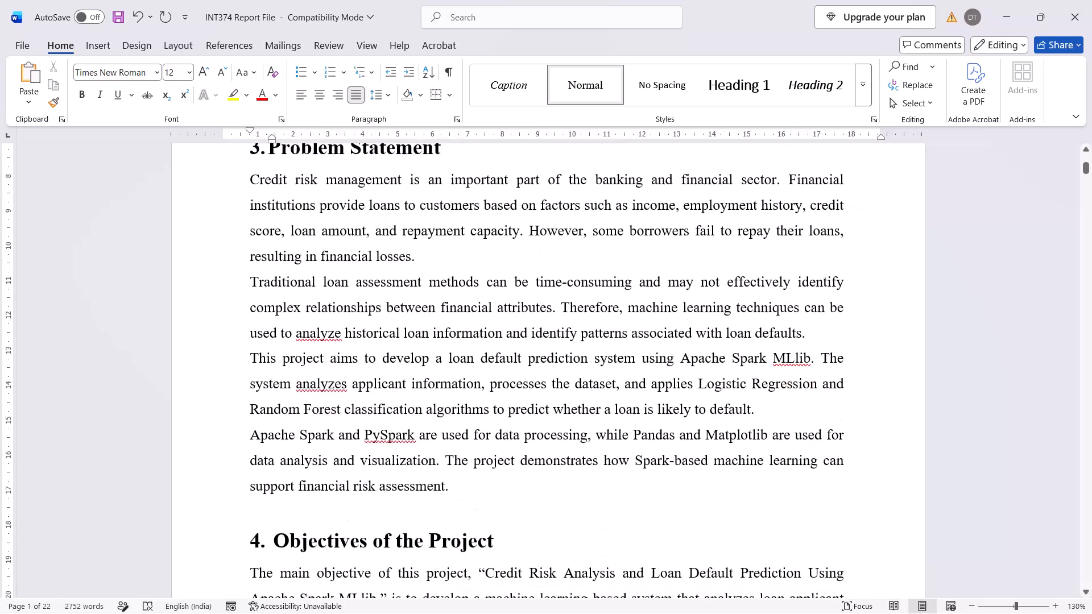
Set the font size of all Problem Statement body paragraphs to 11.
{"action": "left_click_drag", "start_coordinate": [247, 181], "coordinate": [435, 358]}
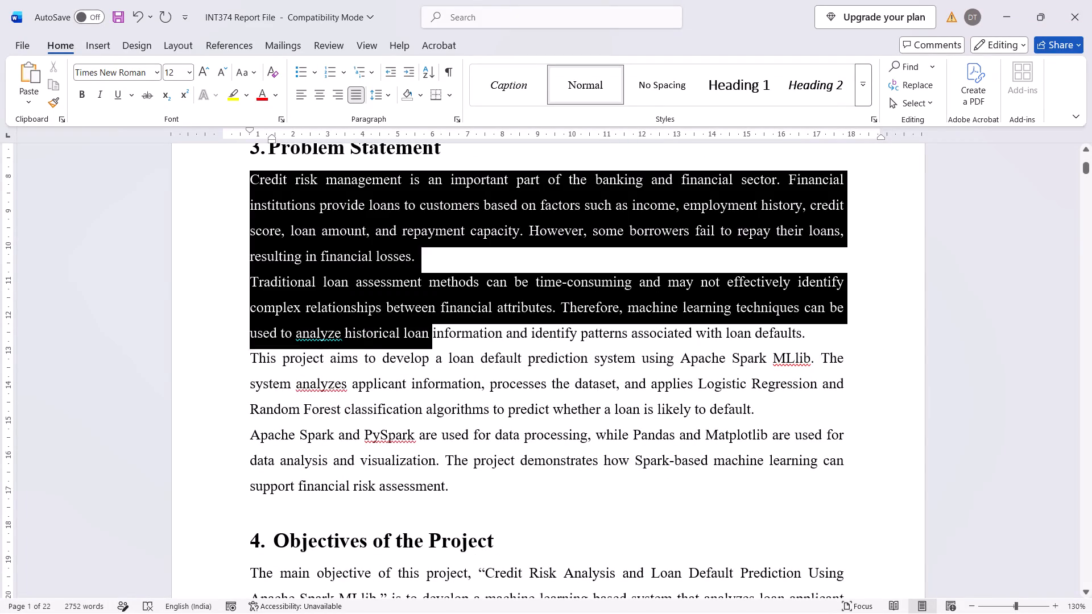
{"action": "left_click_drag", "start_coordinate": [435, 358], "coordinate": [448, 500]}
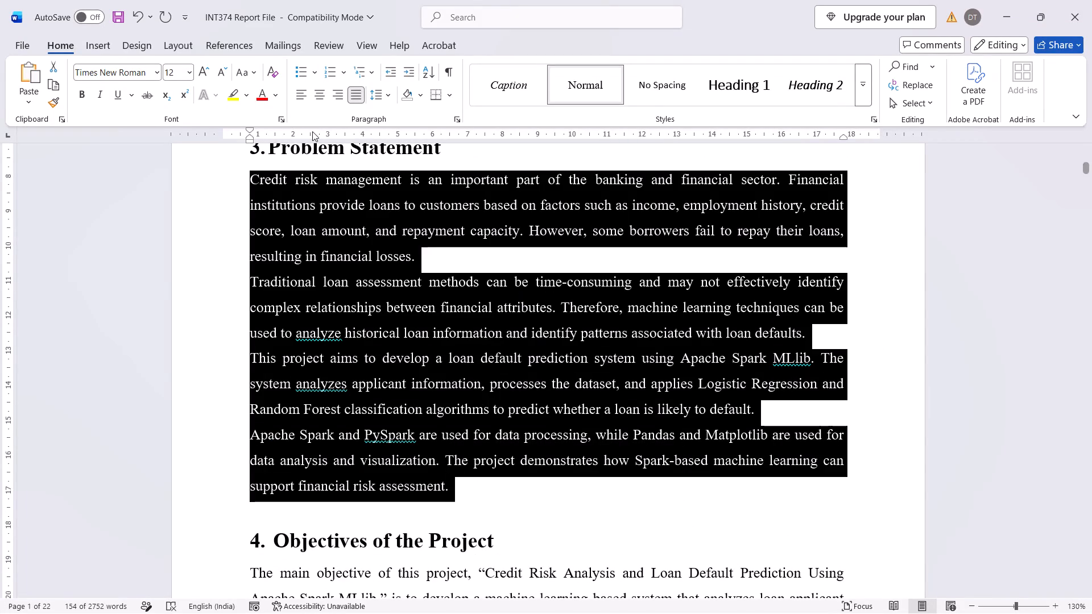
{"action": "left_click", "coordinate": [187, 72]}
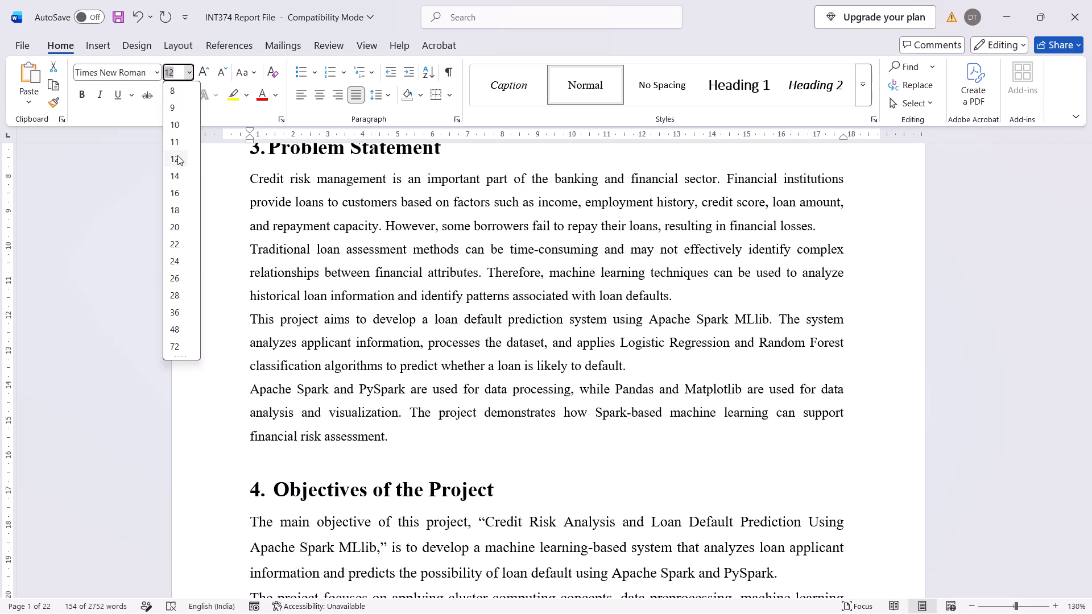
{"action": "left_click", "coordinate": [179, 143]}
{"action": "left_click", "coordinate": [311, 358]}
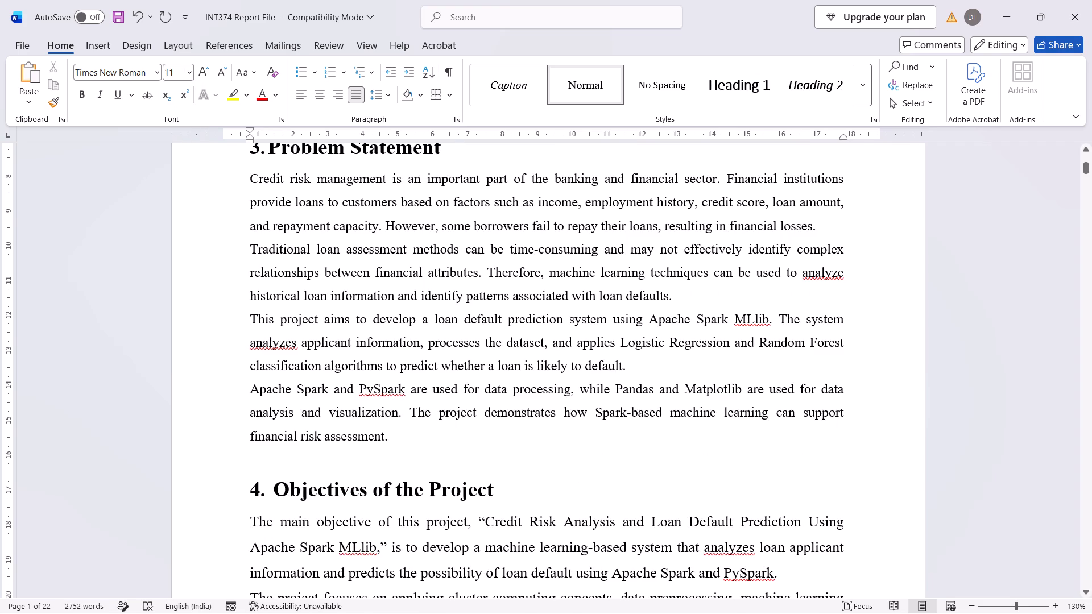
Insert an empty numbered heading line directly above the Objectives of the Project heading.
{"action": "left_click", "coordinate": [379, 409]}
{"action": "left_click", "coordinate": [390, 436]}
{"action": "left_click", "coordinate": [274, 485]}
{"action": "key", "text": "Return"}
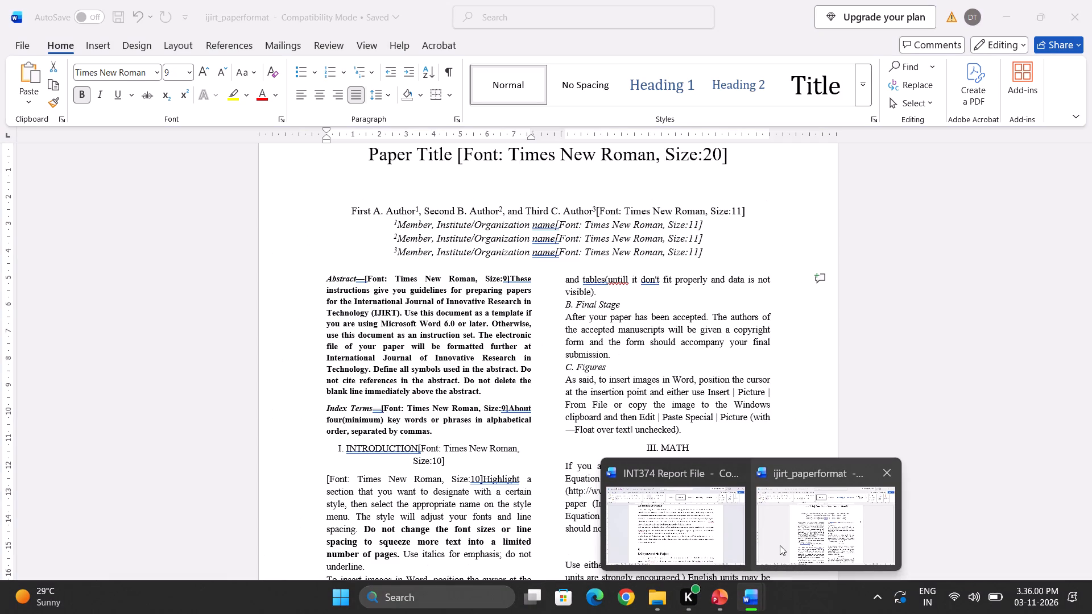
Switch to ijirt_paperformat and copy the text from the A. Review Stage heading through the end of the C. Figures paragraph.
{"action": "left_click", "coordinate": [780, 545]}
{"action": "right_click", "coordinate": [575, 387]}
{"action": "left_click", "coordinate": [471, 397]}
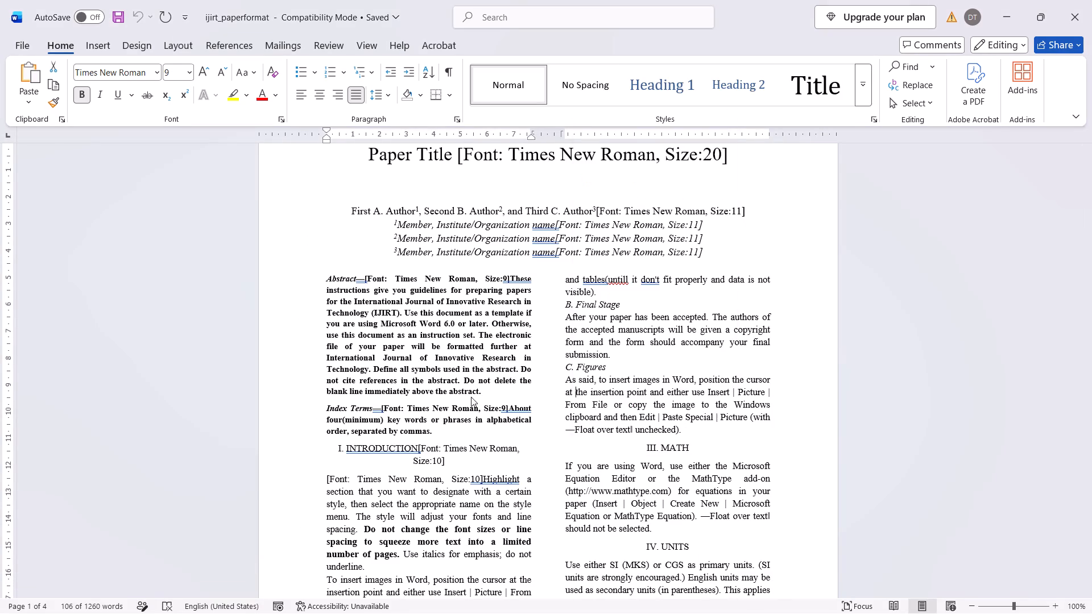
{"action": "scroll", "coordinate": [471, 397], "scroll_direction": "down", "scroll_amount": 1}
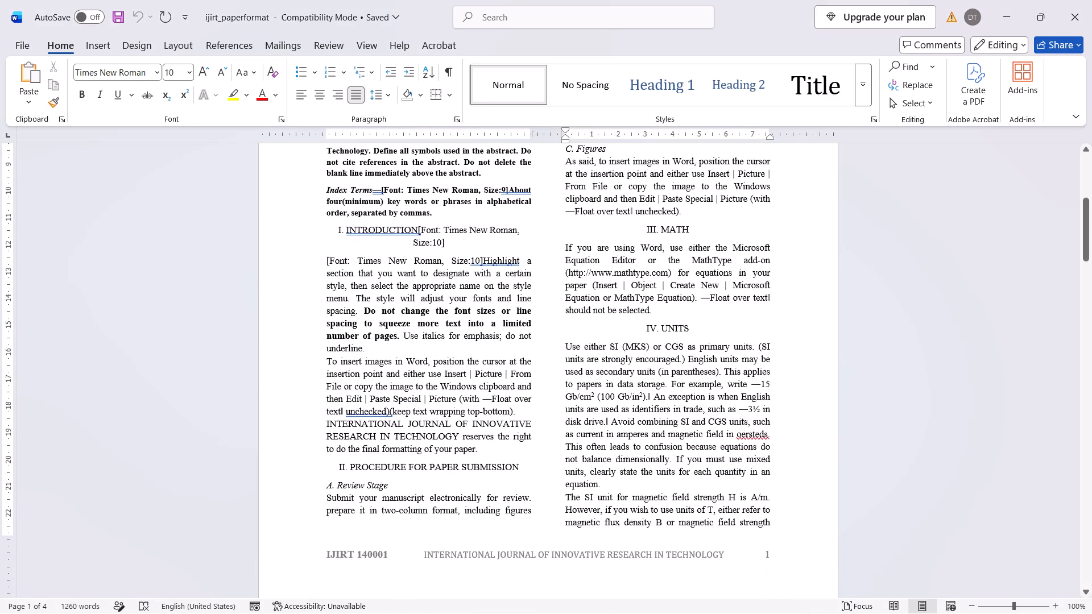
{"action": "scroll", "coordinate": [471, 397], "scroll_direction": "down", "scroll_amount": 1}
{"action": "left_click_drag", "start_coordinate": [329, 479], "coordinate": [698, 200]}
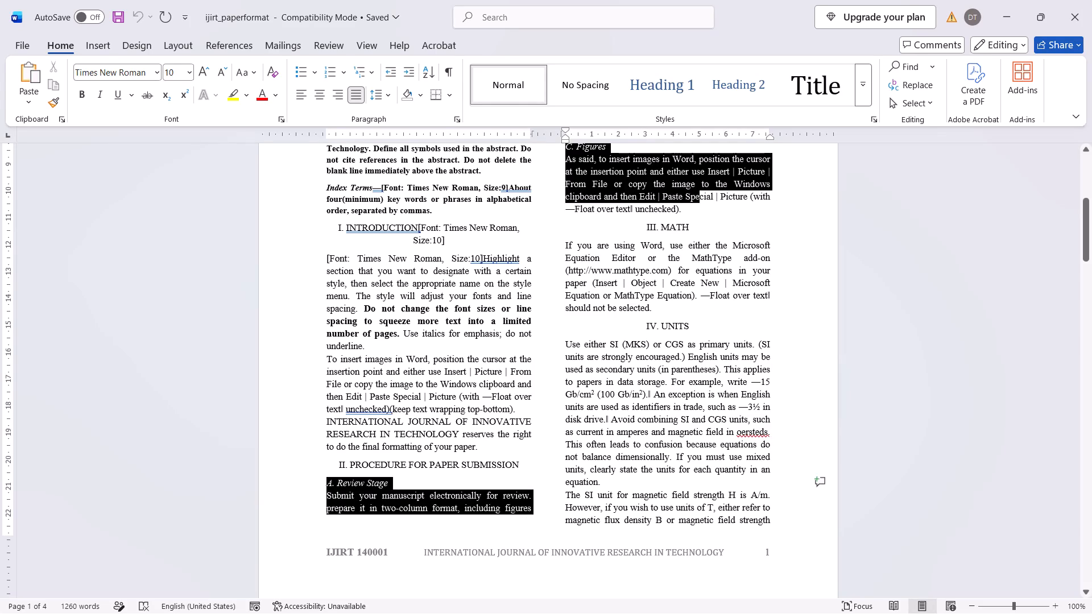
{"action": "left_click_drag", "start_coordinate": [698, 200], "coordinate": [699, 208]}
{"action": "key", "text": "ctrl+c"}
{"action": "key", "text": "ctrl+c"}
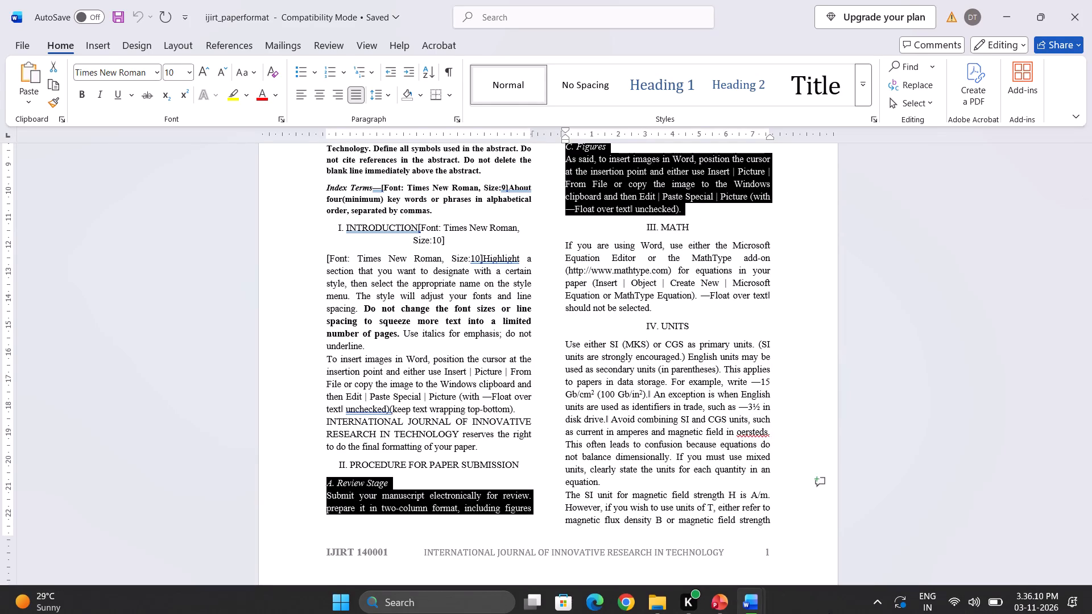
Switch to INT374 Report File and paste the copied Review Stage, Final Stage and Figures text on a new line below empty heading 4.
{"action": "left_click", "coordinate": [709, 532]}
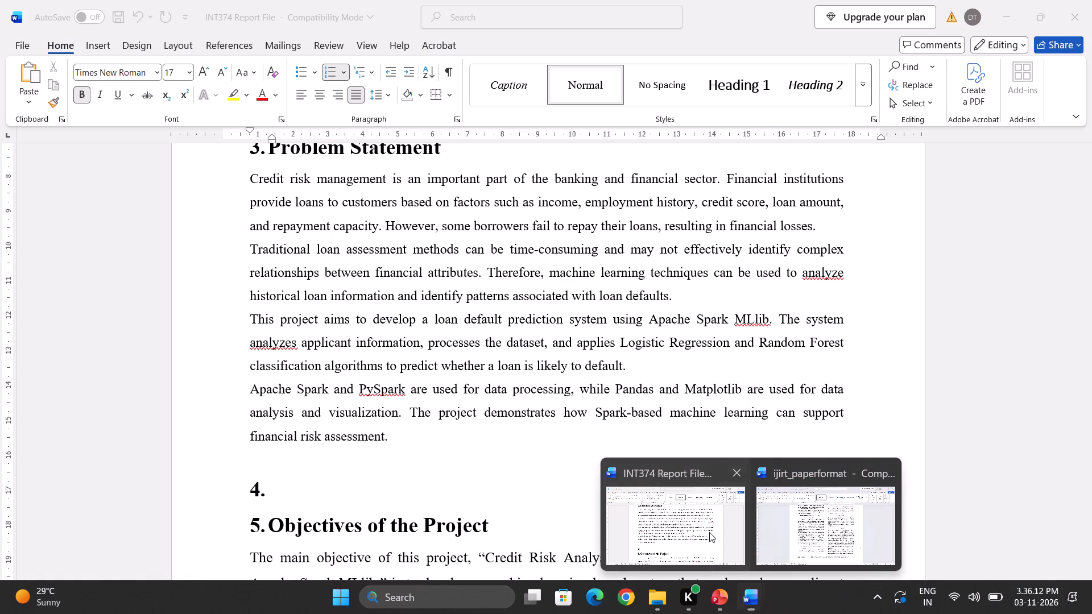
{"action": "left_click", "coordinate": [321, 488]}
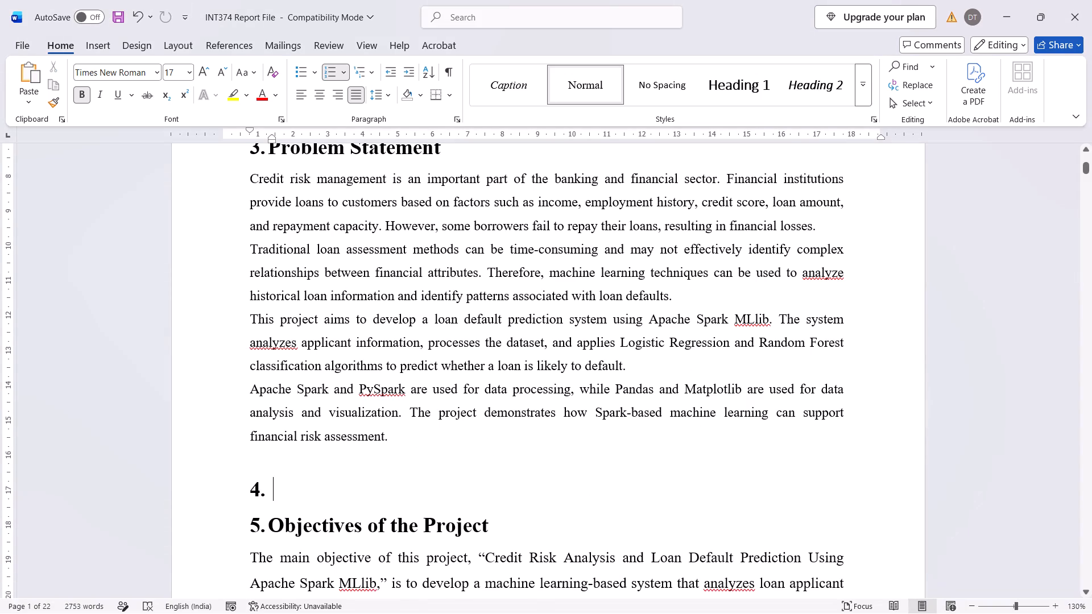
{"action": "key", "text": "ctrl+v"}
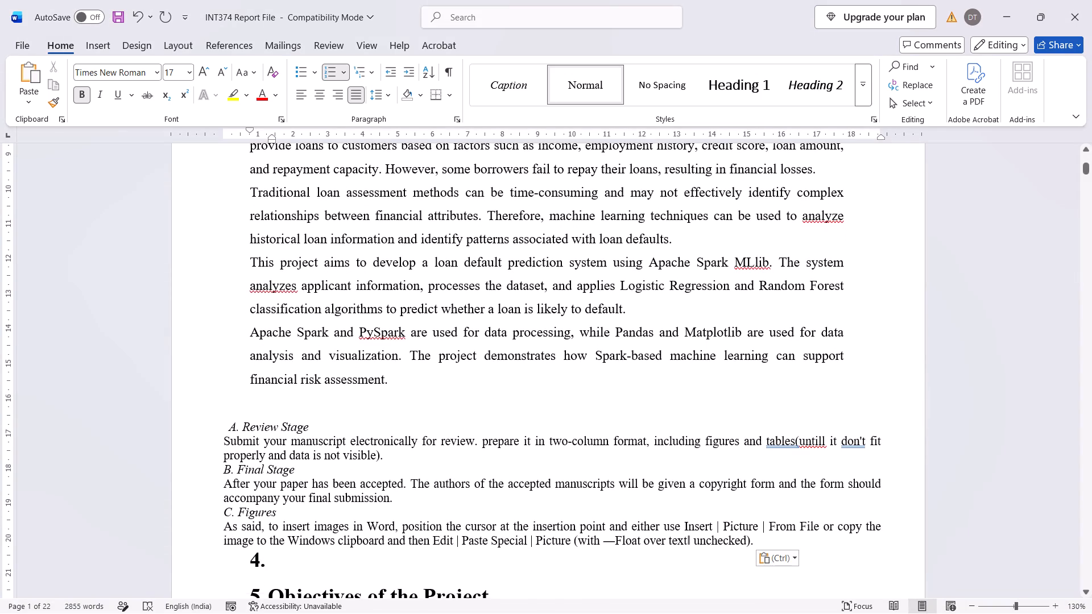
{"action": "key", "text": "ctrl+z"}
{"action": "left_click_drag", "start_coordinate": [321, 488], "coordinate": [300, 476]}
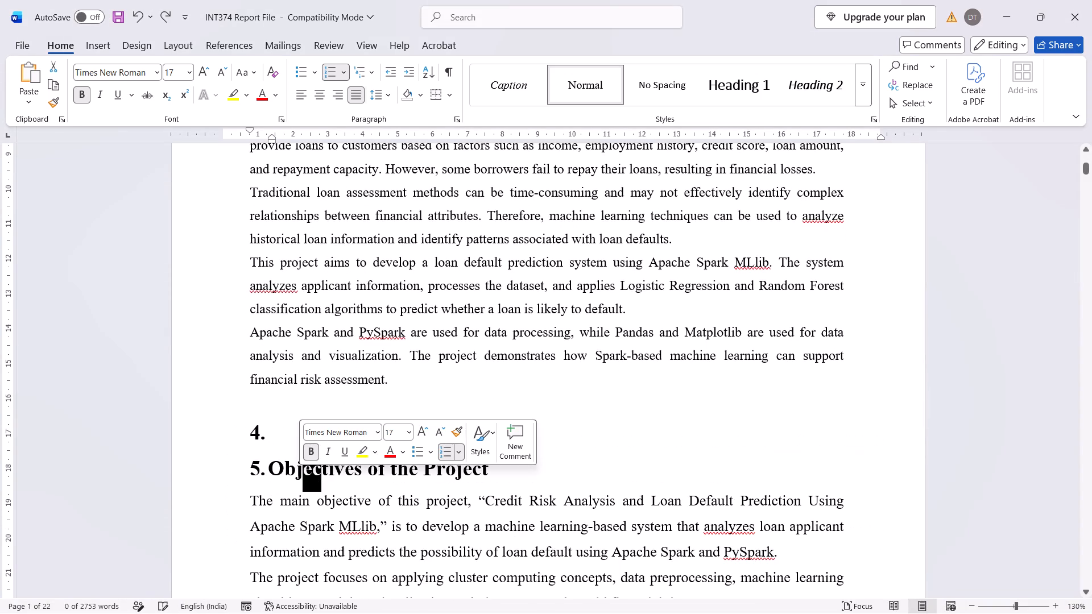
{"action": "left_click", "coordinate": [275, 435]}
{"action": "key", "text": "Return"}
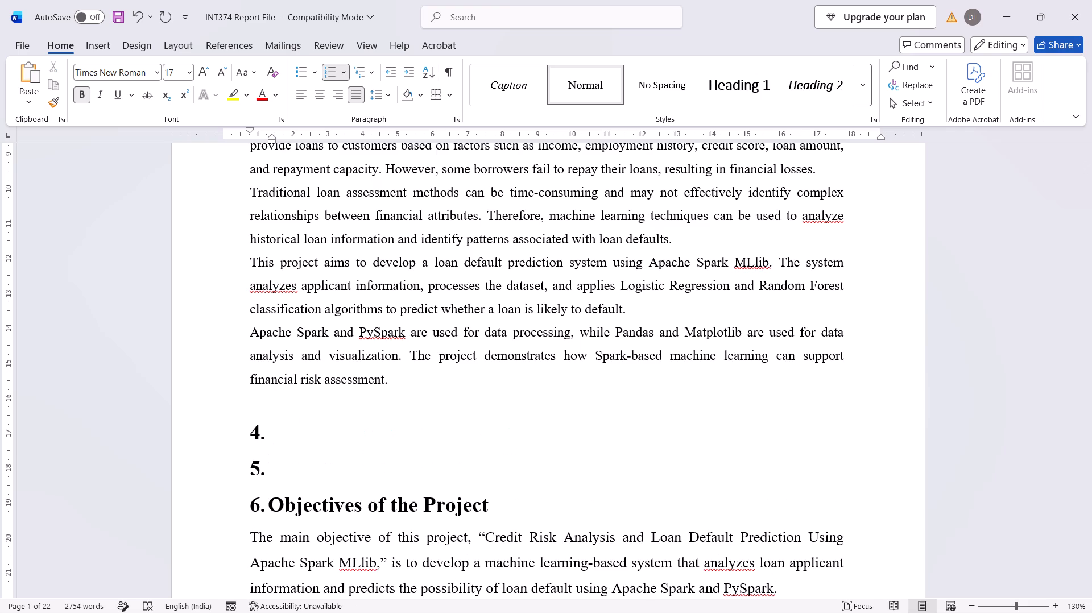
{"action": "key", "text": "ctrl+v"}
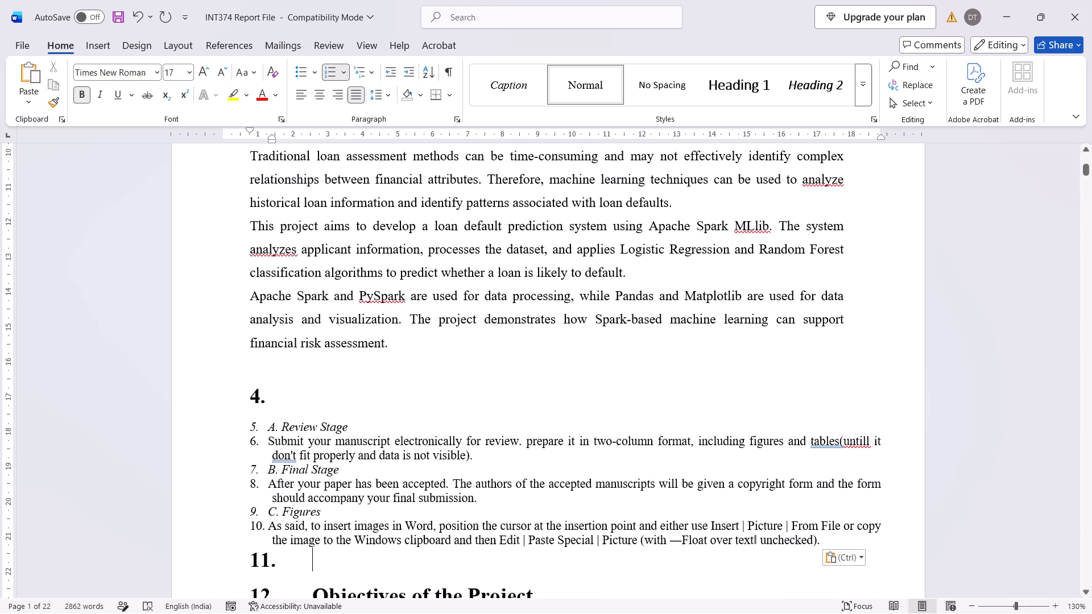
Remove the list numbers from the blank line after the pasted text and from the A. Review Stage heading and its paragraph.
{"action": "key", "text": "BackSpace"}
{"action": "key", "text": "BackSpace"}
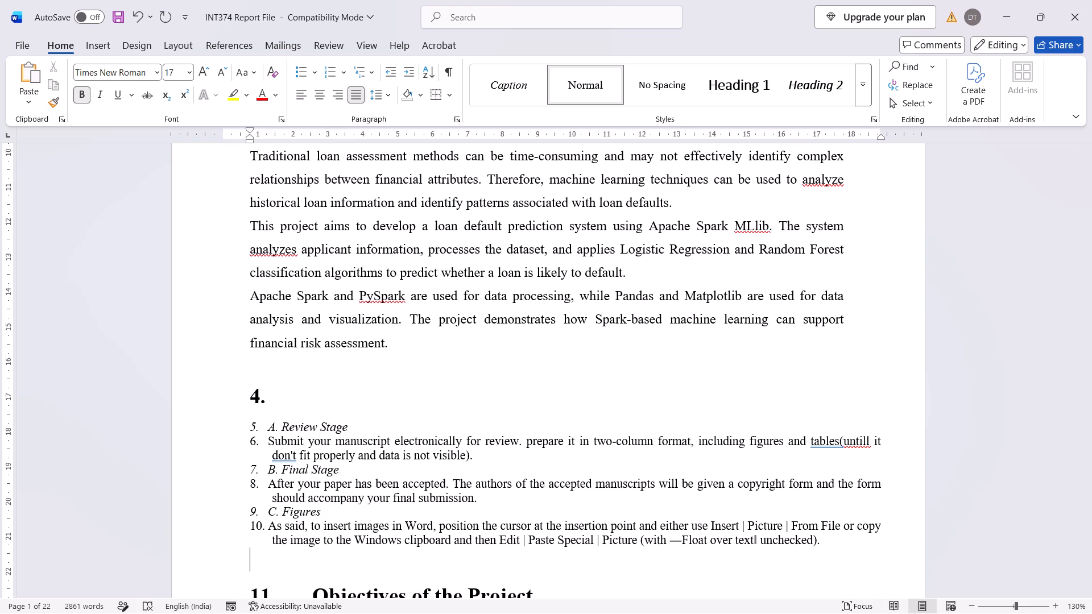
{"action": "scroll", "coordinate": [321, 555], "scroll_direction": "down", "scroll_amount": 1}
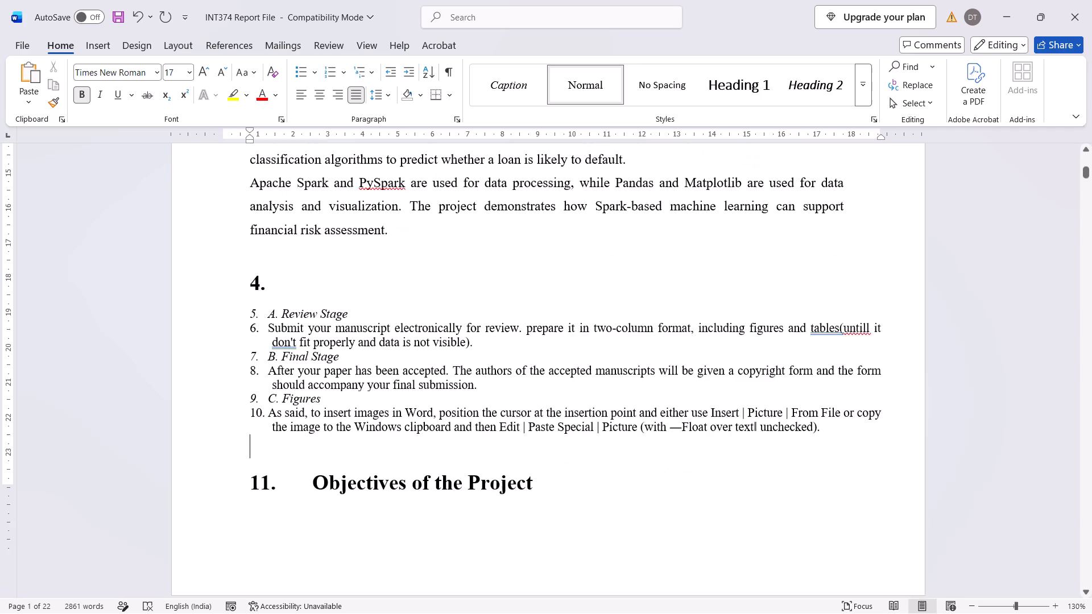
{"action": "scroll", "coordinate": [321, 555], "scroll_direction": "down", "scroll_amount": 1}
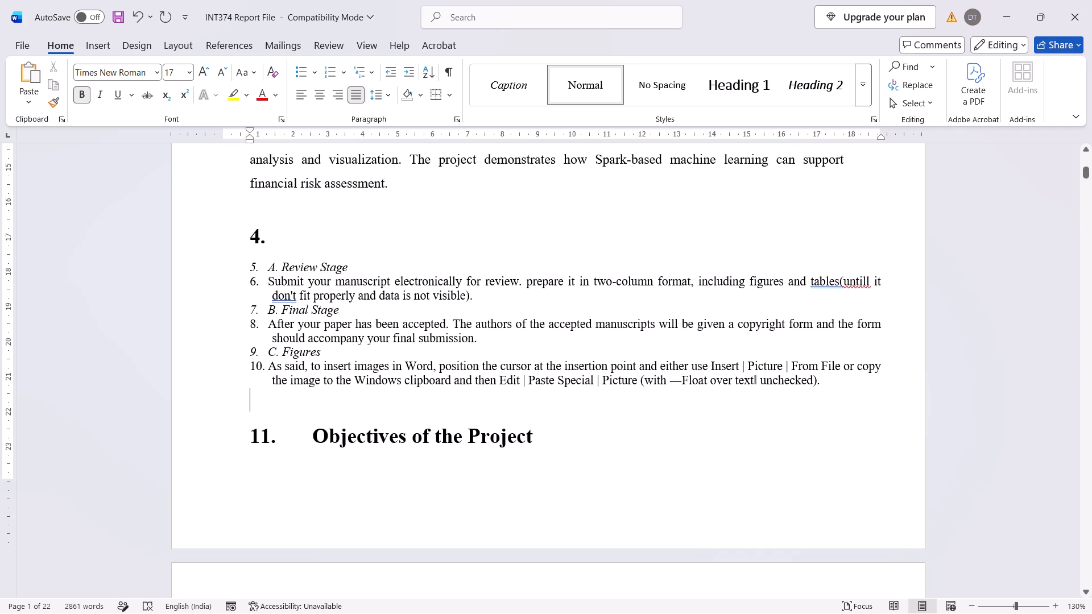
{"action": "left_click", "coordinate": [267, 265]}
{"action": "key", "text": "BackSpace"}
{"action": "key", "text": "BackSpace"}
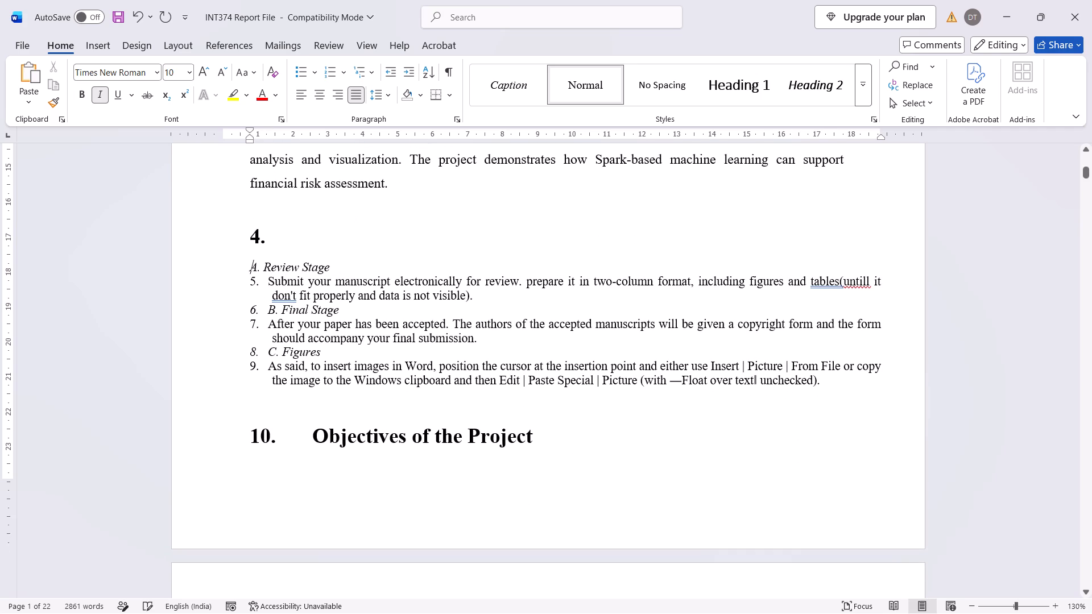
{"action": "key", "text": "Down"}
{"action": "key", "text": "Right"}
{"action": "key", "text": "Left"}
{"action": "key", "text": "BackSpace"}
Remove the list numbers from the B. Final Stage and C. Figures headings and their paragraphs.
{"action": "key", "text": "Down"}
{"action": "key", "text": "Down"}
{"action": "key", "text": "BackSpace"}
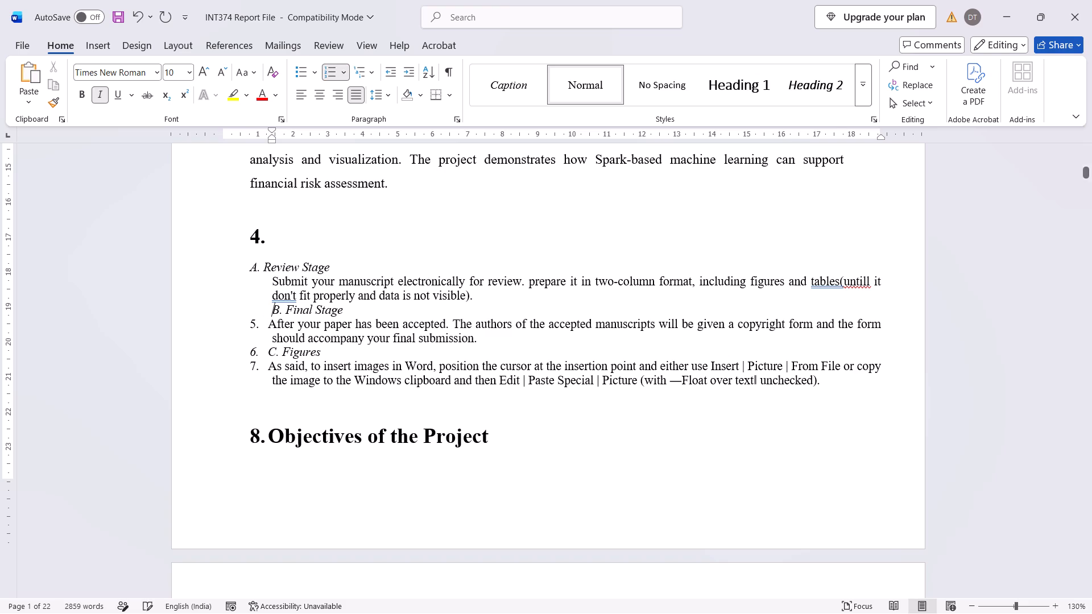
{"action": "key", "text": "Down"}
{"action": "key", "text": "BackSpace"}
{"action": "key", "text": "Down"}
{"action": "key", "text": "BackSpace"}
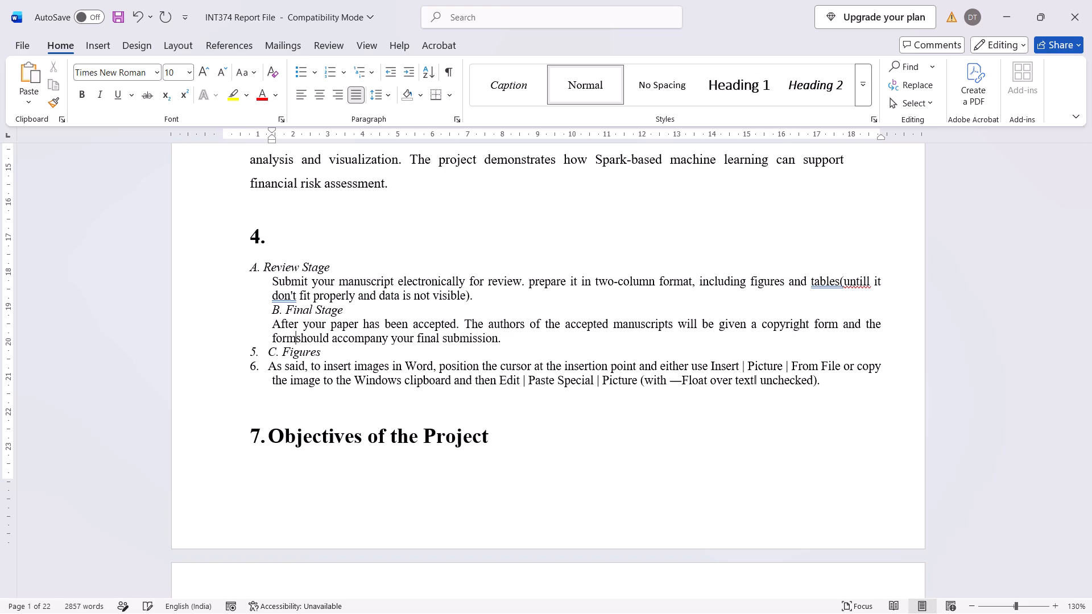
{"action": "key", "text": "ctrl+z"}
{"action": "key", "text": "Down"}
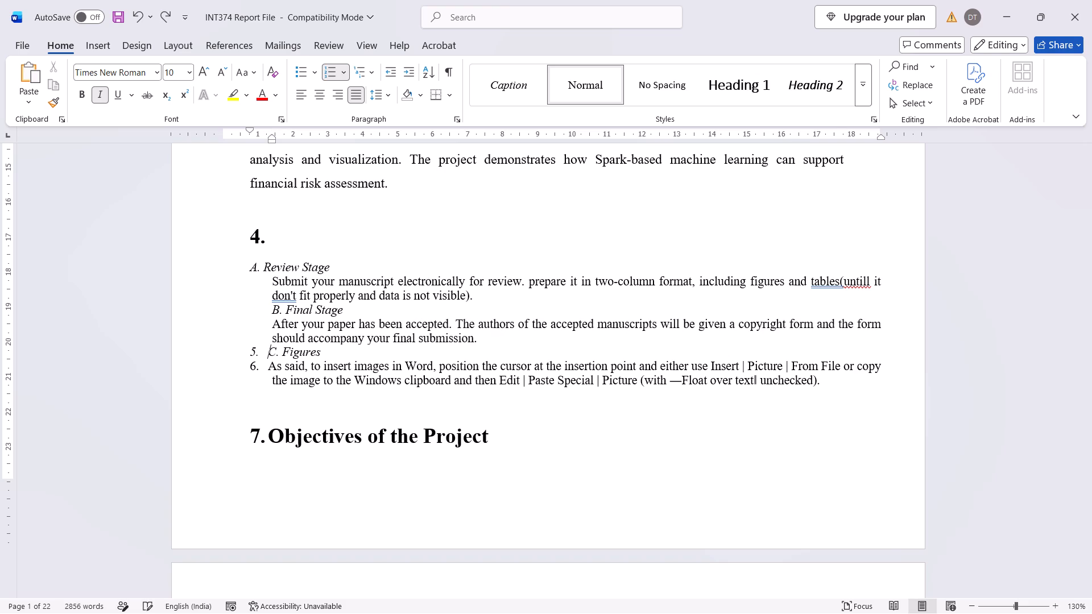
{"action": "key", "text": "BackSpace"}
{"action": "key", "text": "Down"}
{"action": "key", "text": "BackSpace"}
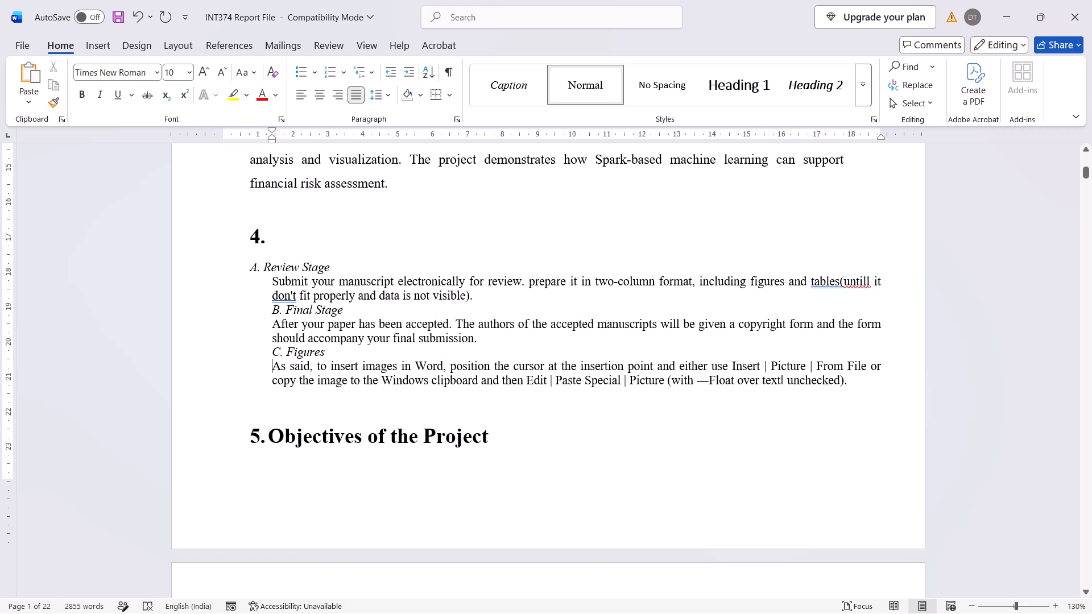
Make the A. Review Stage heading bold.
{"action": "left_click_drag", "start_coordinate": [358, 270], "coordinate": [271, 267]}
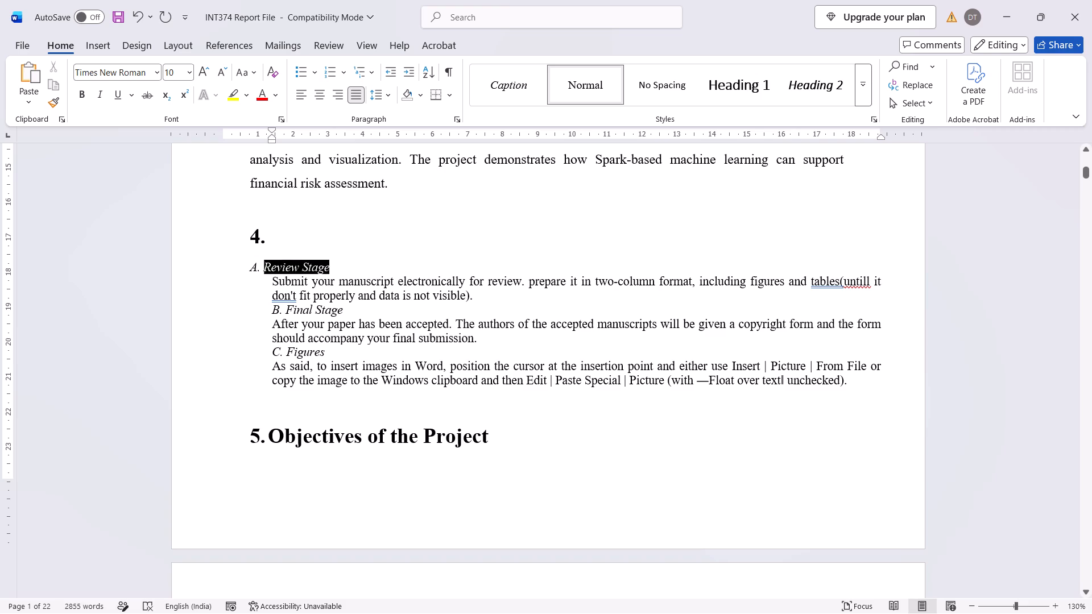
{"action": "left_click_drag", "start_coordinate": [271, 267], "coordinate": [253, 265]}
{"action": "left_click", "coordinate": [266, 242]}
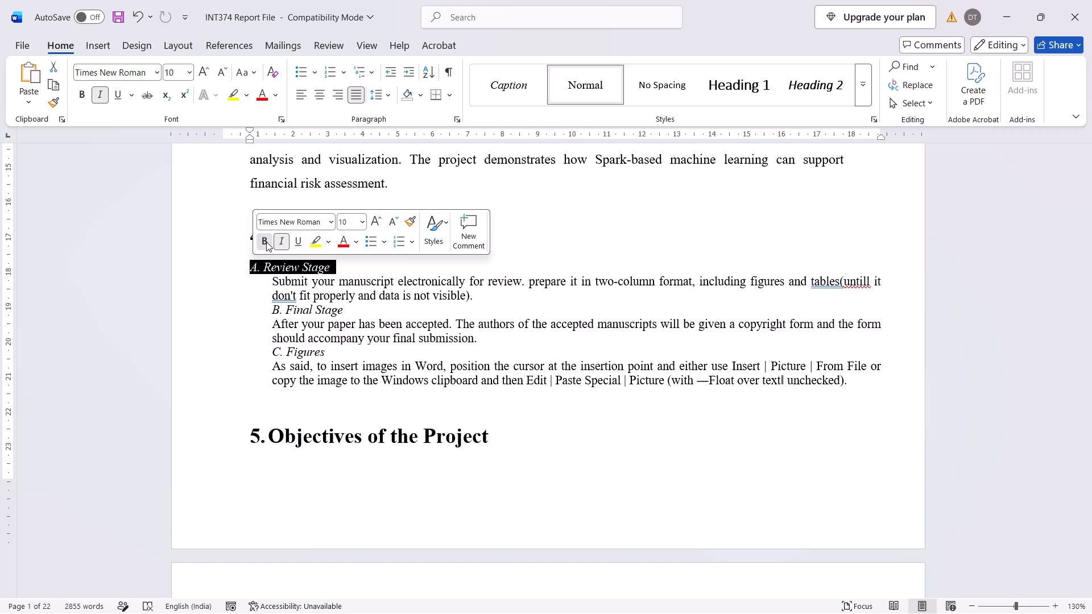
{"action": "left_click", "coordinate": [322, 280]}
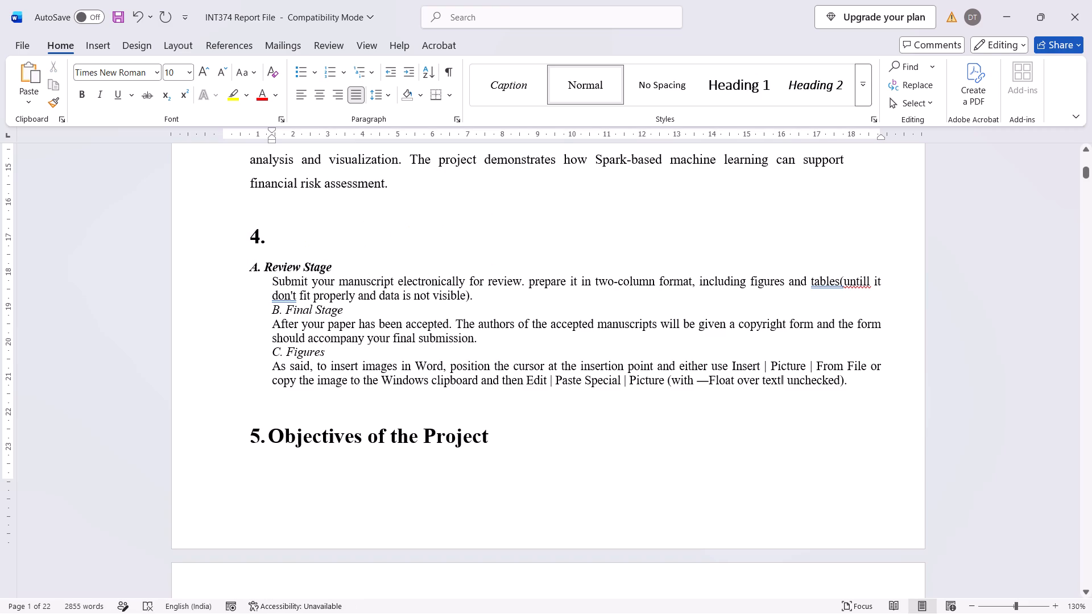
Insert an unnumbered blank line between the A. Review Stage heading and its paragraph.
{"action": "left_click", "coordinate": [348, 258]}
{"action": "left_click", "coordinate": [344, 272]}
{"action": "key", "text": "Return"}
{"action": "key", "text": "BackSpace"}
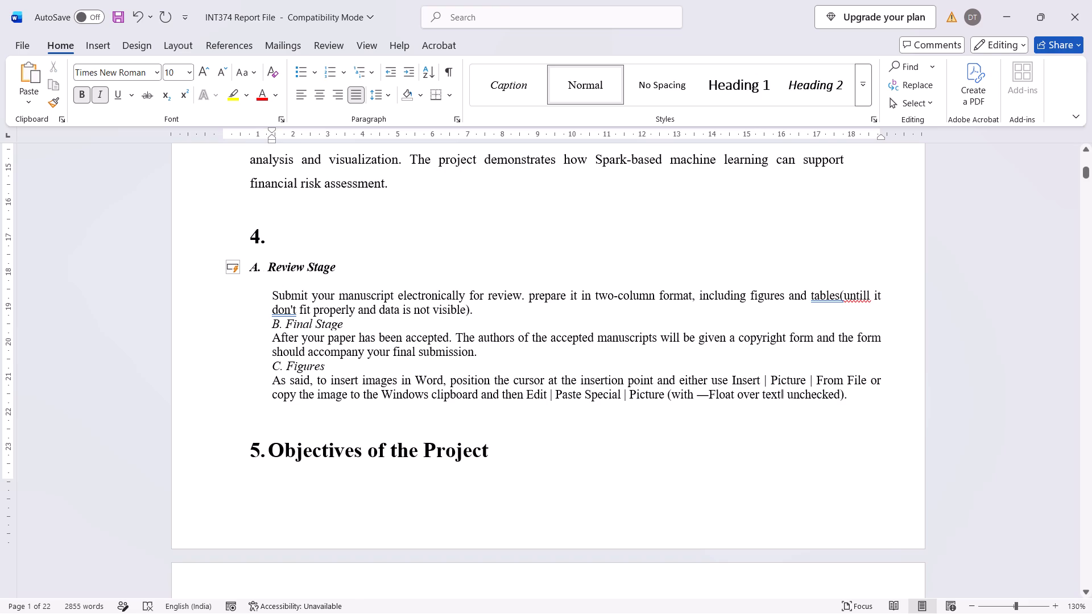
Toggle italics on the pasted text from the Review Stage paragraph through the end of the Figures paragraph.
{"action": "left_click_drag", "start_coordinate": [868, 398], "coordinate": [271, 304]}
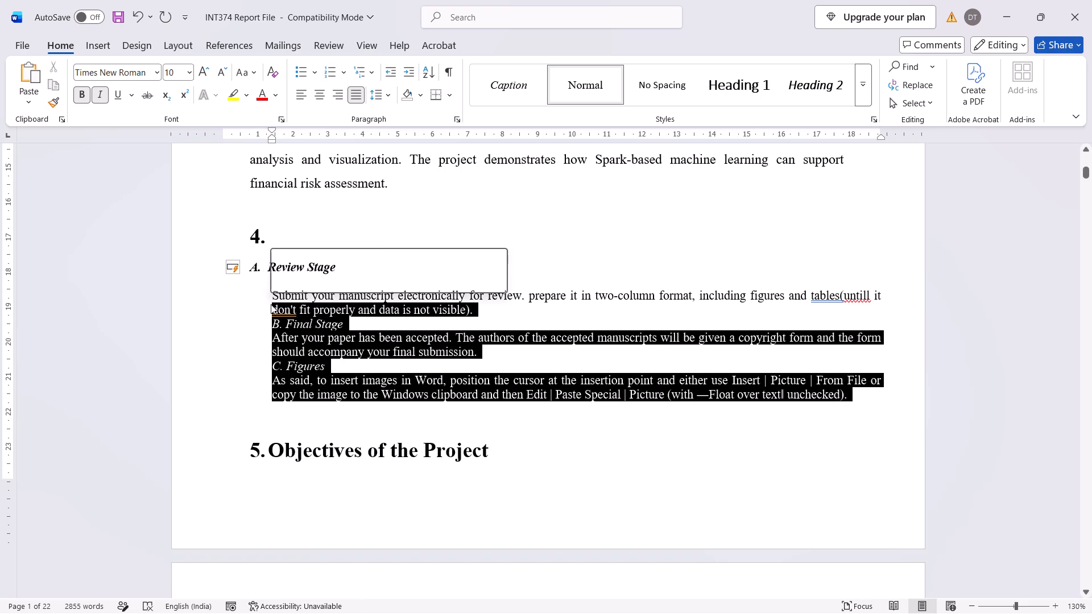
{"action": "left_click", "coordinate": [812, 329]}
{"action": "left_click_drag", "start_coordinate": [862, 399], "coordinate": [246, 298]}
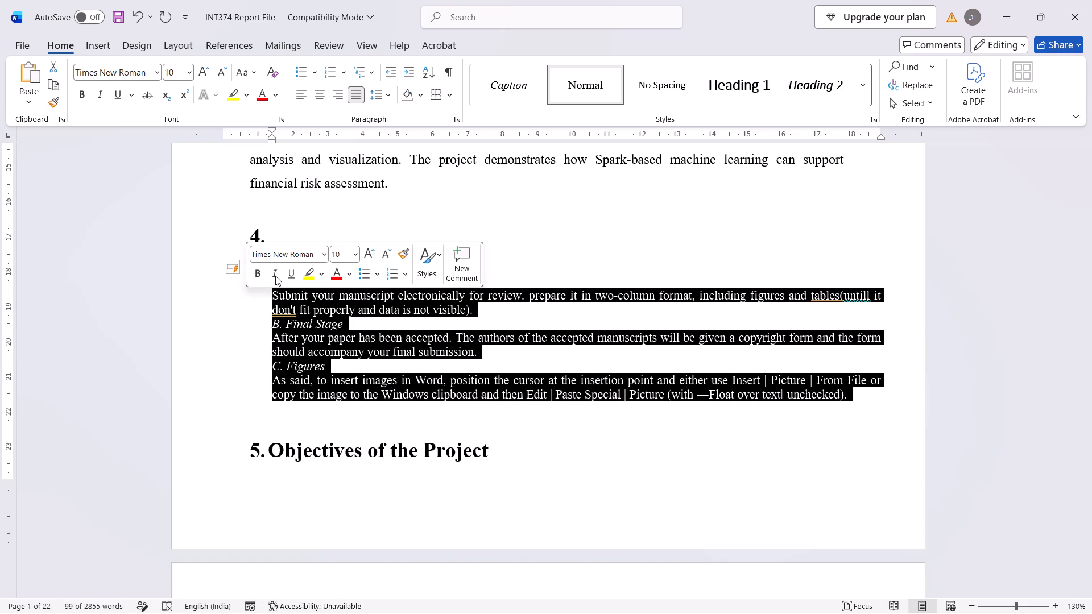
{"action": "left_click", "coordinate": [274, 273]}
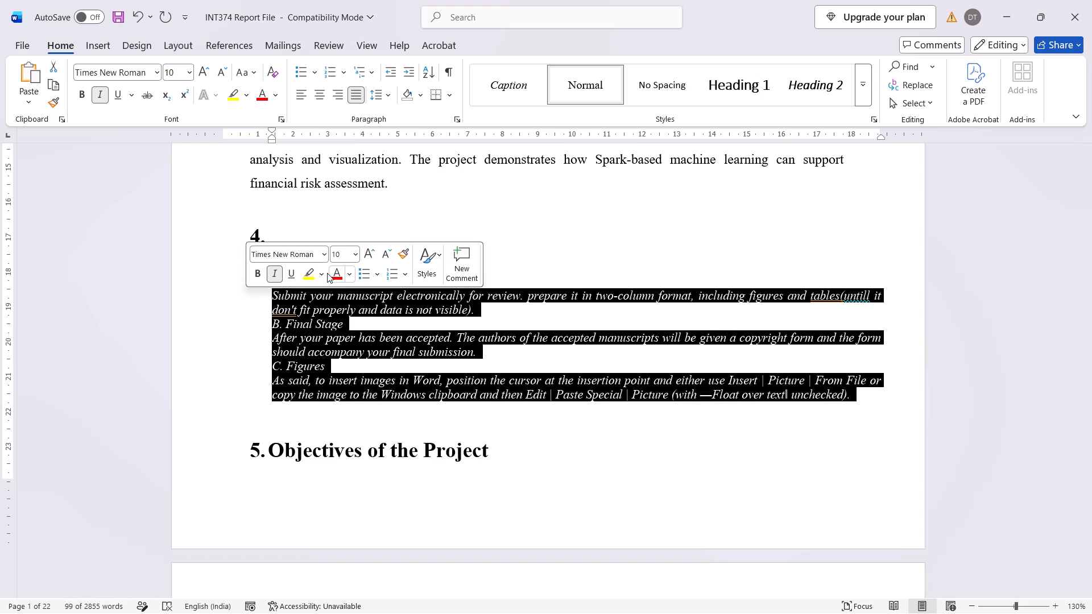
Set the font colour of the text from the Review Stage paragraph through the Figures paragraph to the darkest shade of black in the theme colours.
{"action": "left_click", "coordinate": [351, 275]}
{"action": "left_click_drag", "start_coordinate": [351, 275], "coordinate": [353, 276]}
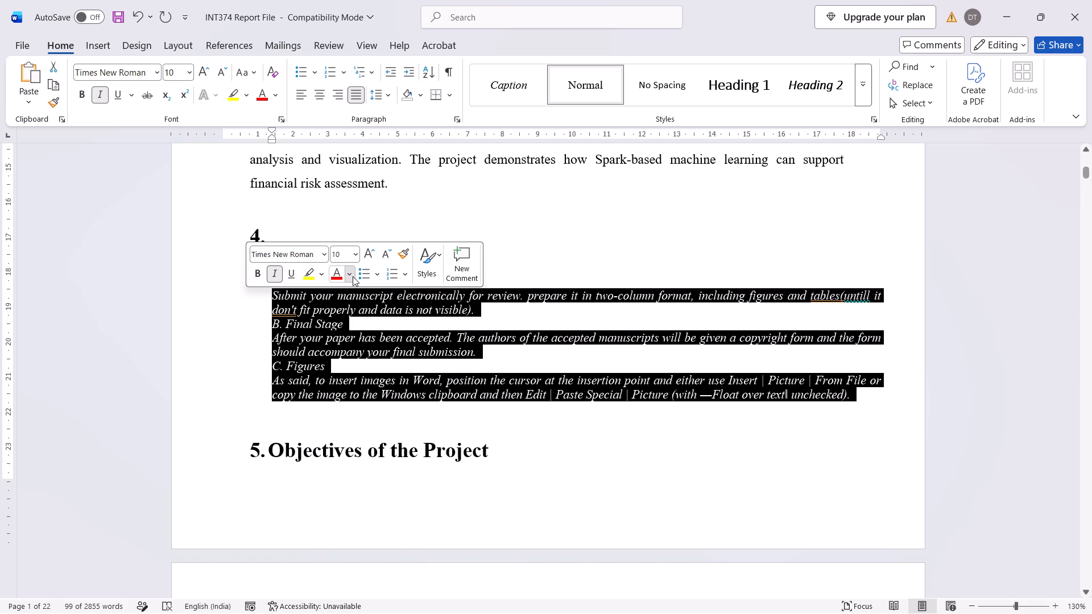
{"action": "left_click_drag", "start_coordinate": [353, 276], "coordinate": [354, 268]}
{"action": "left_click", "coordinate": [354, 268]}
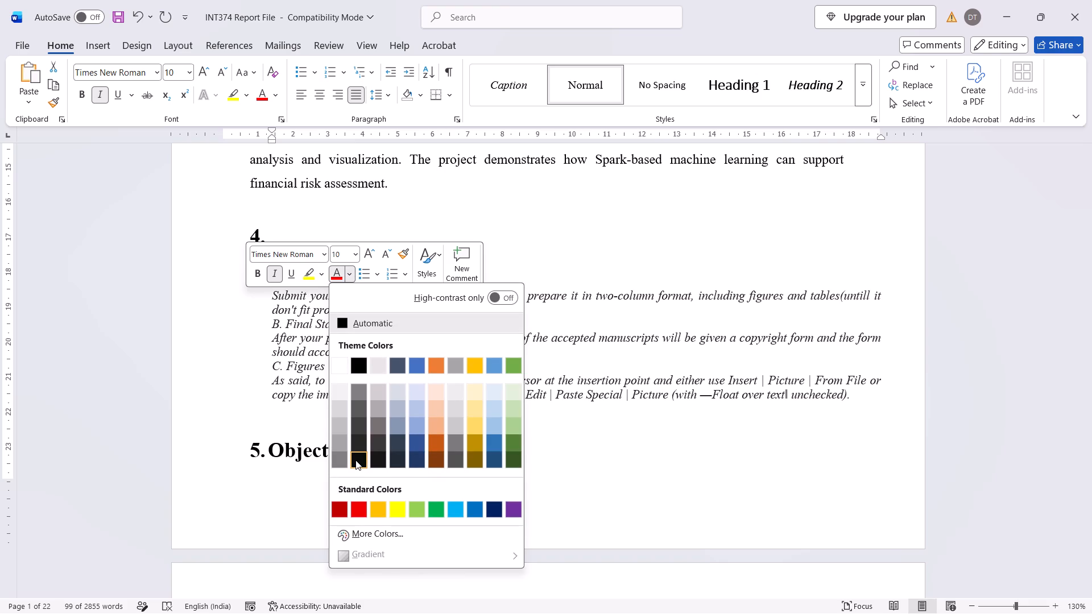
{"action": "left_click", "coordinate": [355, 460]}
{"action": "left_click", "coordinate": [597, 453]}
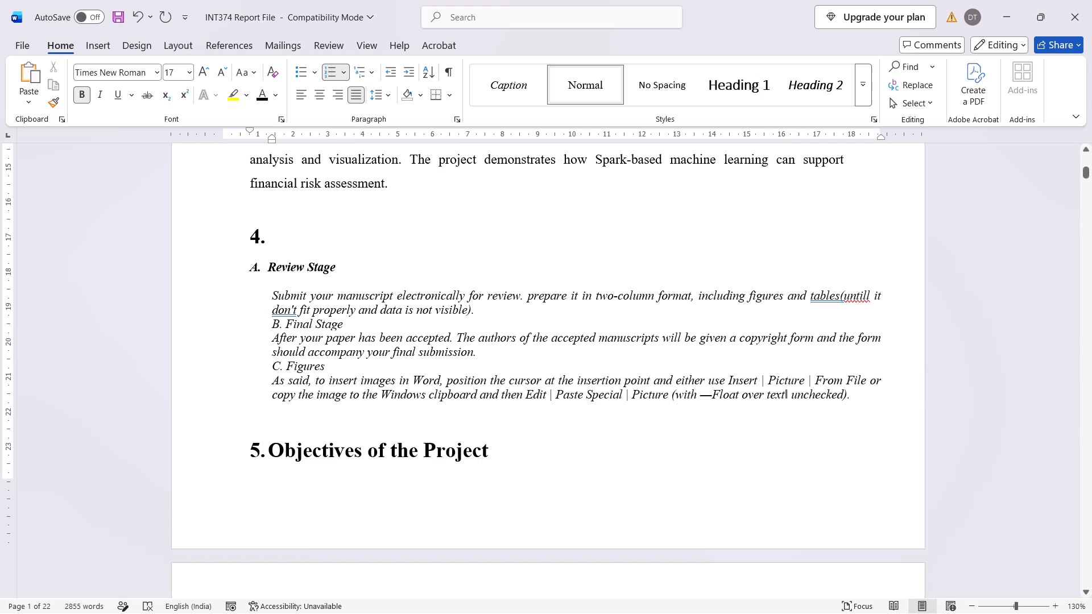
Insert an extra blank line between the Figures paragraph and the Objectives of the Project heading.
{"action": "left_click", "coordinate": [386, 202]}
{"action": "scroll", "coordinate": [386, 202], "scroll_direction": "down", "scroll_amount": 1}
{"action": "left_click", "coordinate": [350, 264]}
{"action": "key", "text": "Return"}
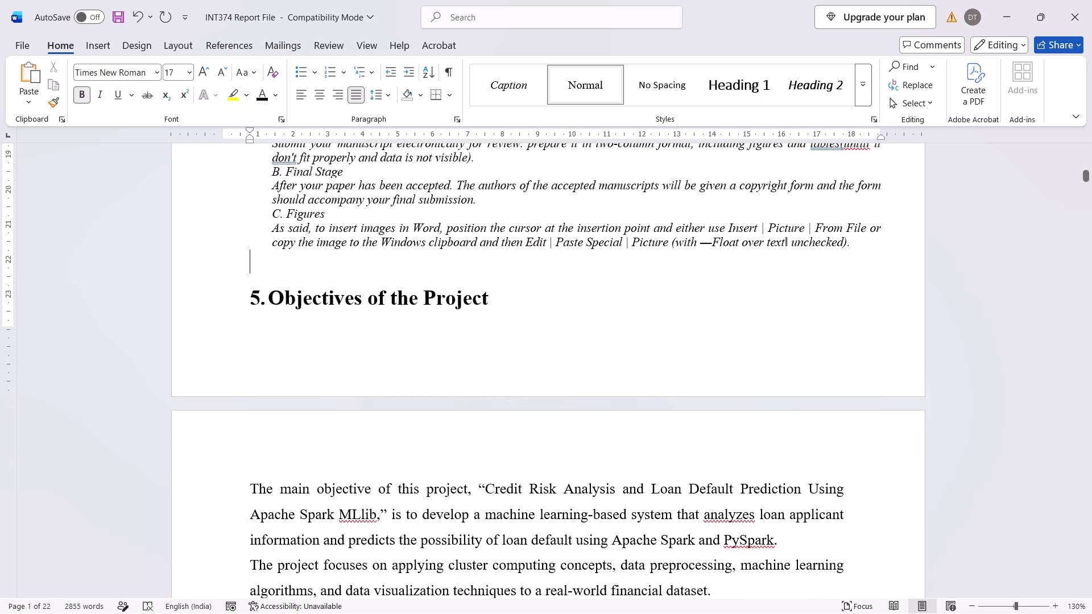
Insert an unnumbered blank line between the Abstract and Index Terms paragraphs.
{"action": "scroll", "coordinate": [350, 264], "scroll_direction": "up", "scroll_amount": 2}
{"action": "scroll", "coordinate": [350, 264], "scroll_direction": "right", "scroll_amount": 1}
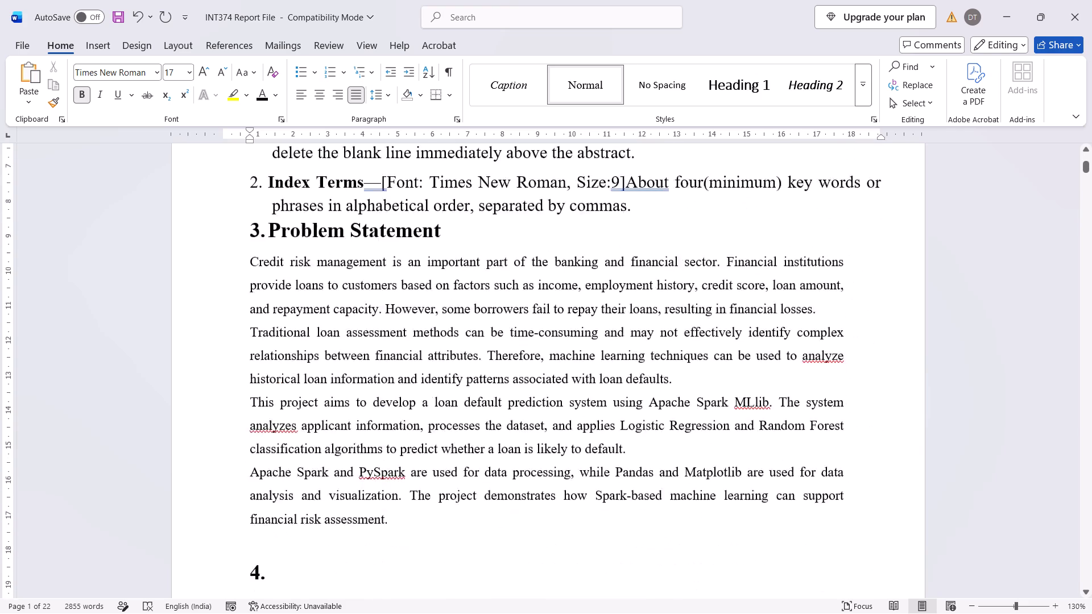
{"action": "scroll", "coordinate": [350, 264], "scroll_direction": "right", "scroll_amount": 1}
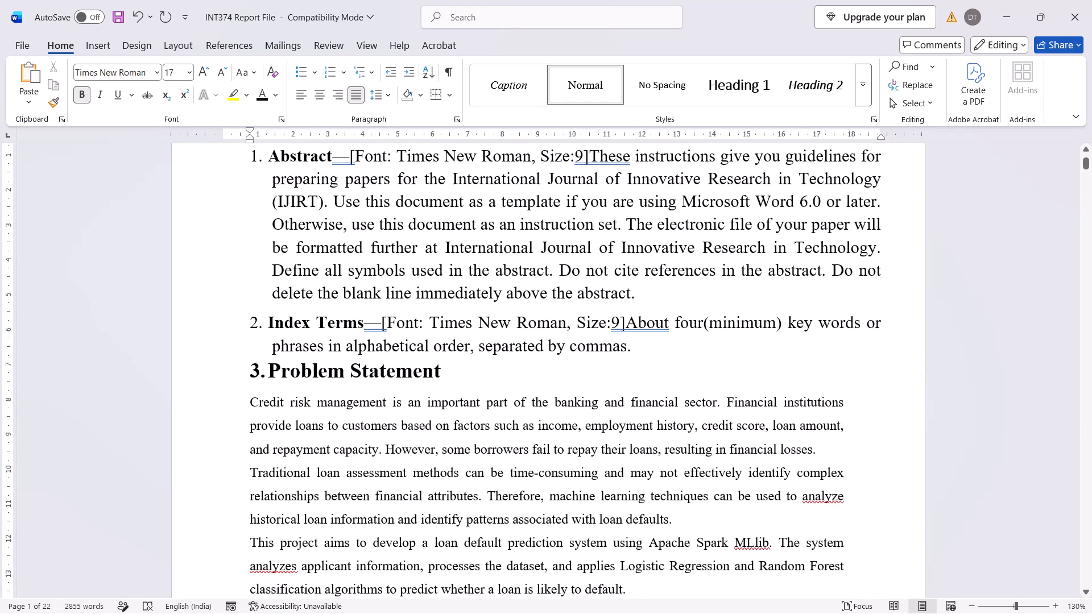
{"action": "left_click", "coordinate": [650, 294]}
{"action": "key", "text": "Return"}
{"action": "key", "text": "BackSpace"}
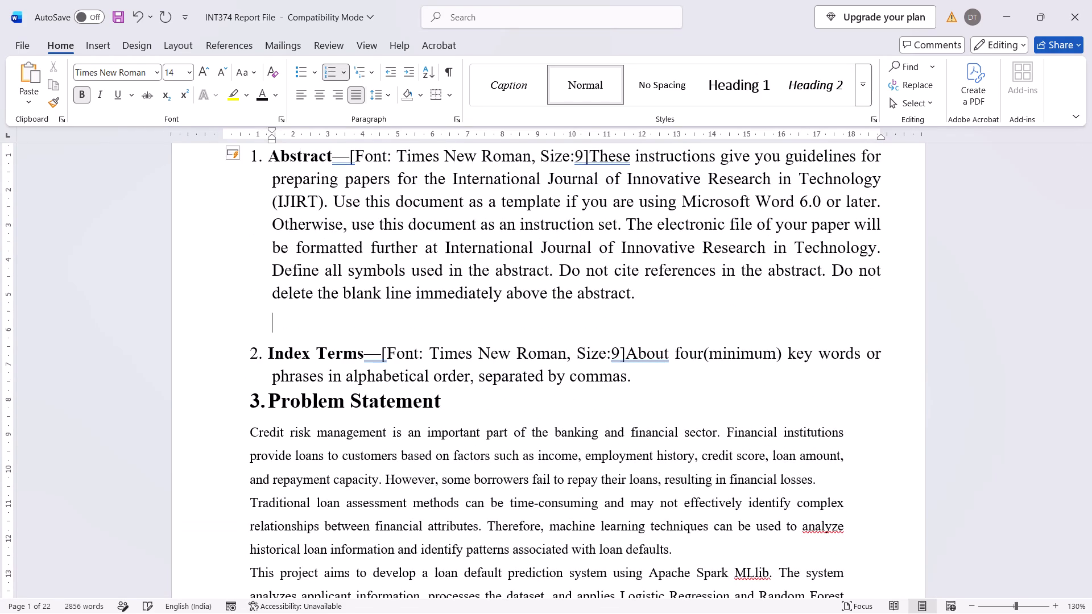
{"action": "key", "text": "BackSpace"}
Insert an unnumbered blank line without indent between the Index Terms paragraph and the Problem Statement heading.
{"action": "left_click", "coordinate": [677, 379]}
{"action": "key", "text": "Return"}
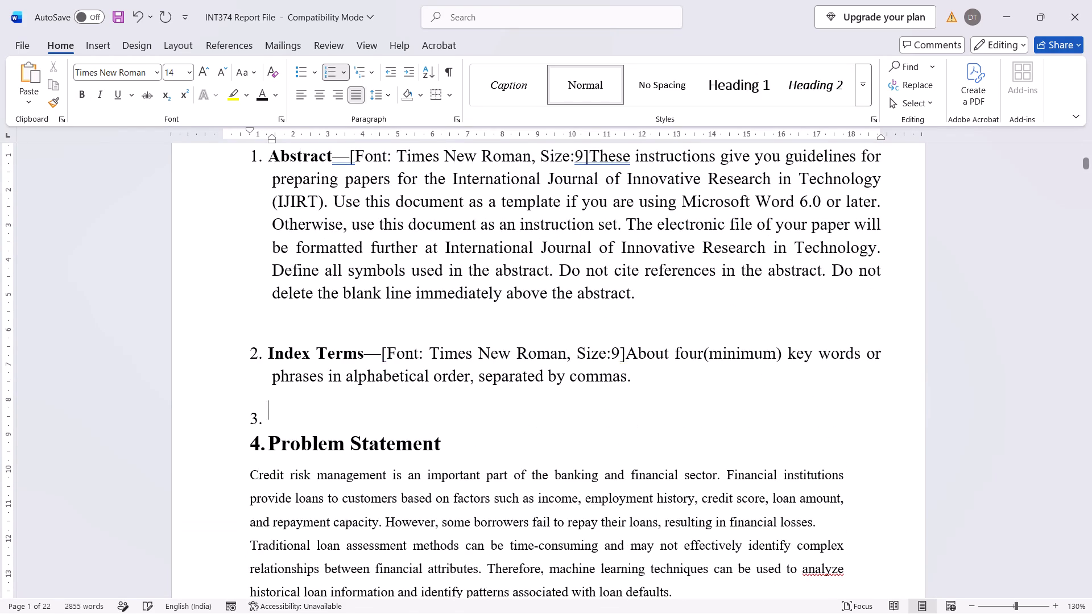
{"action": "key", "text": "BackSpace"}
{"action": "scroll", "coordinate": [677, 379], "scroll_direction": "down", "scroll_amount": 1}
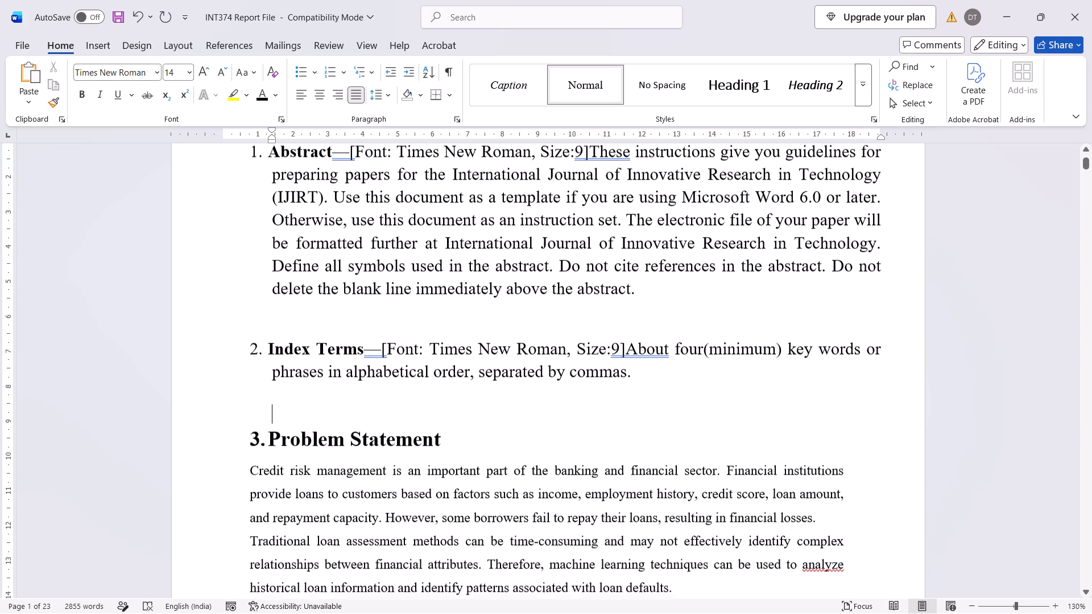
{"action": "key", "text": "BackSpace"}
{"action": "key", "text": "BackSpace"}
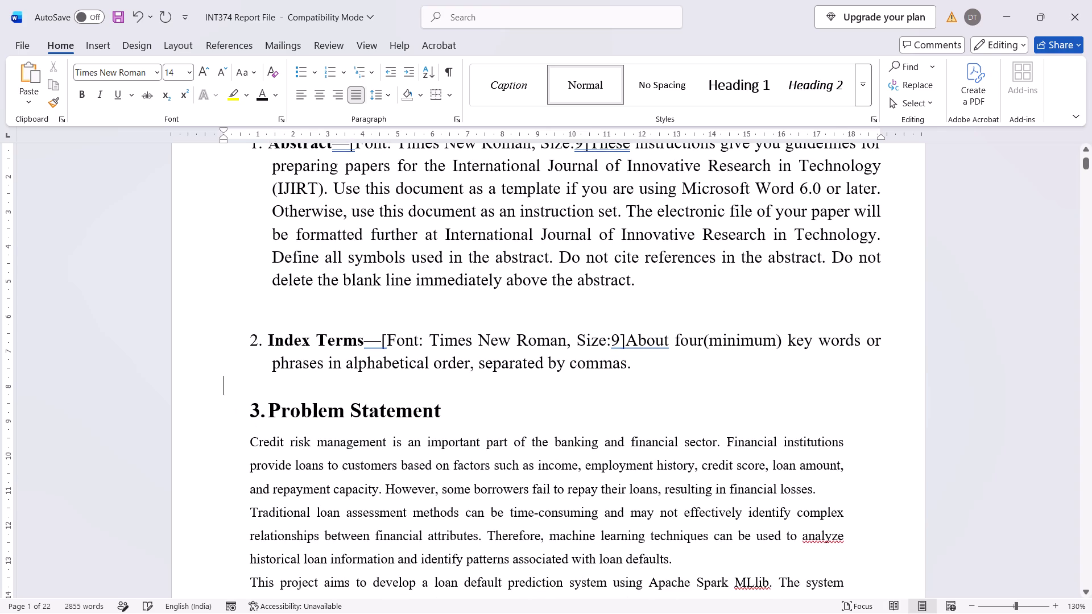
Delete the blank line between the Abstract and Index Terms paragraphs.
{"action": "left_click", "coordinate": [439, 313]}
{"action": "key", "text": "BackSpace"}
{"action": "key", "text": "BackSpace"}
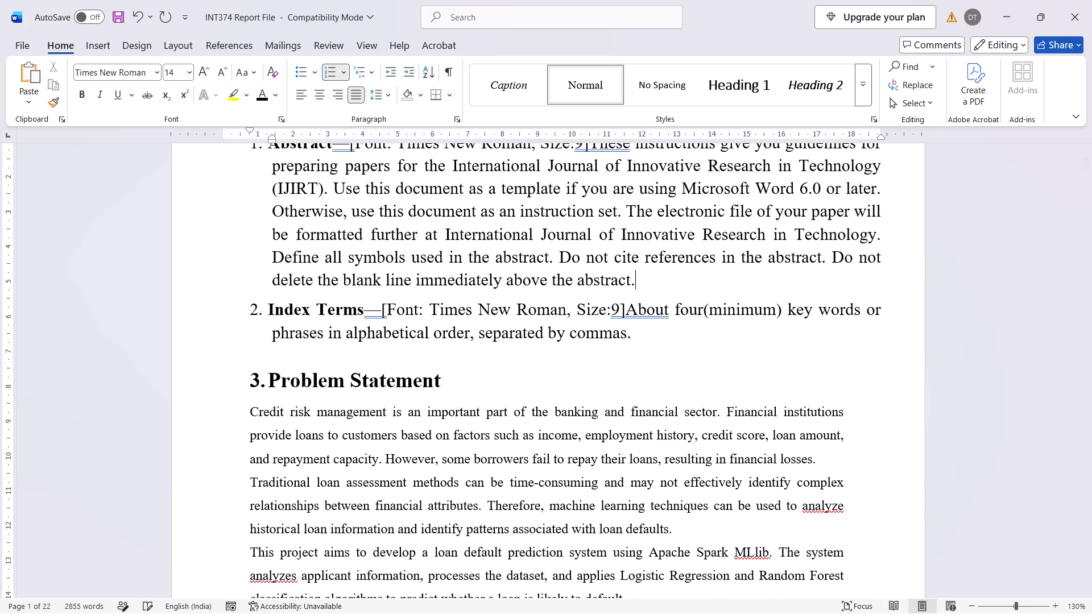
Remove bold from the whole Abstract paragraph, including its label.
{"action": "scroll", "coordinate": [439, 313], "scroll_direction": "down", "scroll_amount": 1}
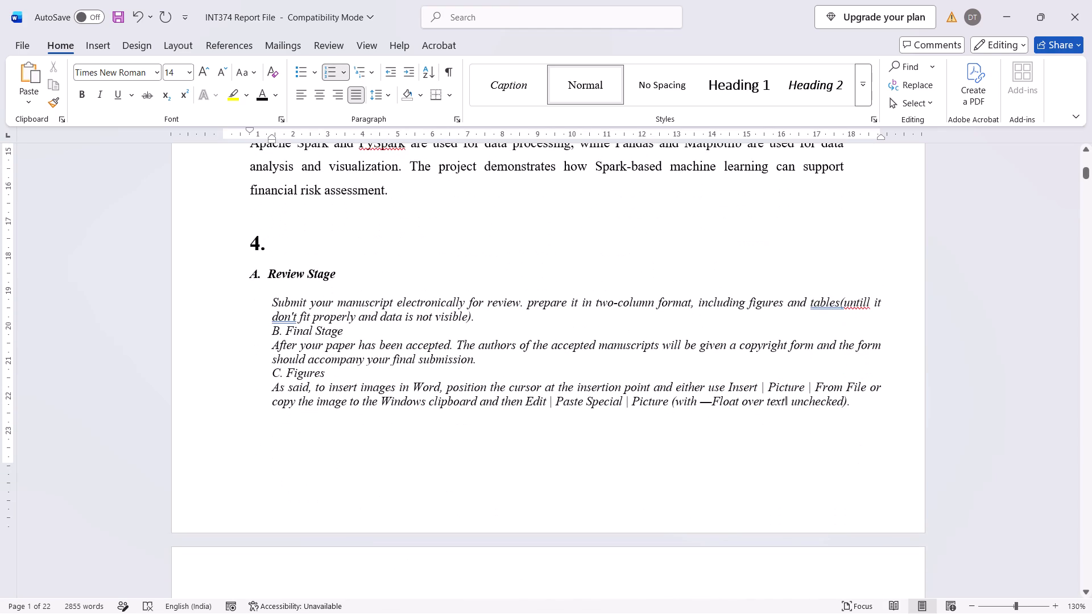
{"action": "left_click", "coordinate": [439, 313]}
{"action": "scroll", "coordinate": [439, 313], "scroll_direction": "down", "scroll_amount": 1}
{"action": "scroll", "coordinate": [439, 313], "scroll_direction": "up", "scroll_amount": 1}
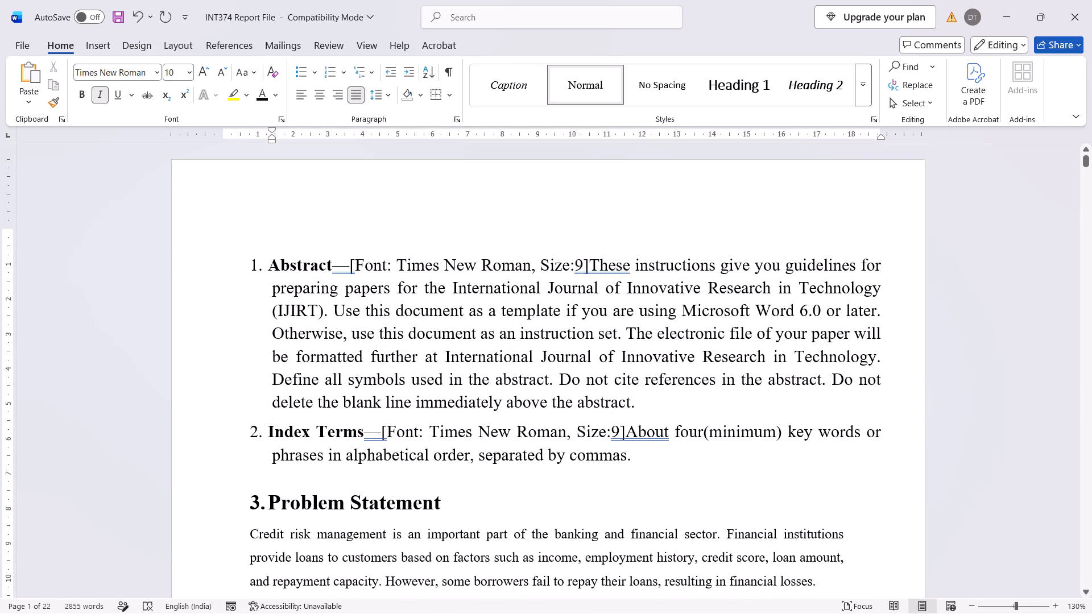
{"action": "left_click_drag", "start_coordinate": [650, 406], "coordinate": [291, 267]}
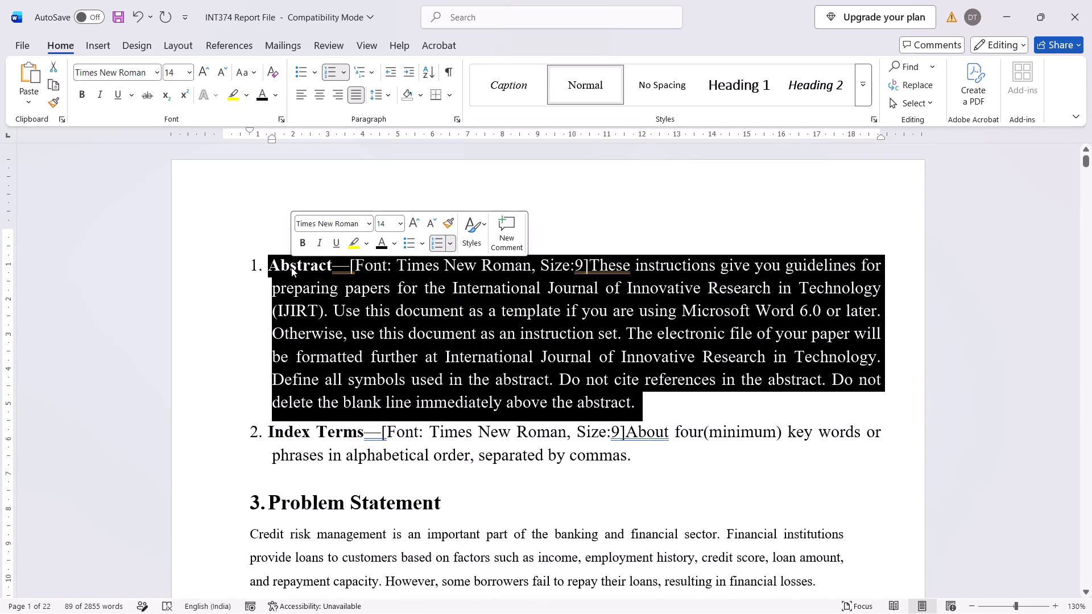
{"action": "left_click", "coordinate": [303, 247]}
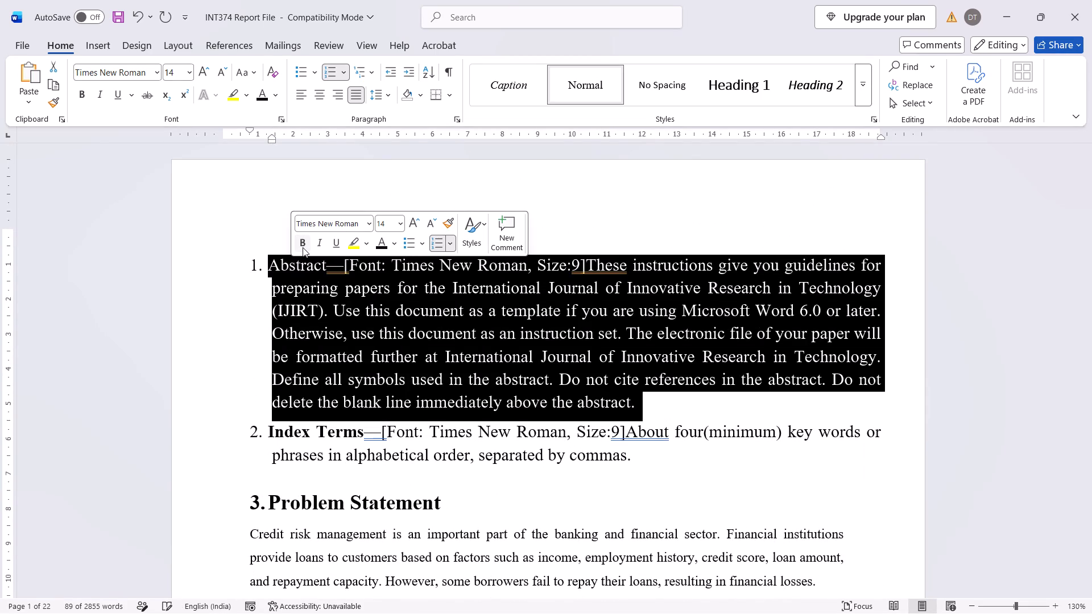
{"action": "left_click", "coordinate": [303, 247]}
{"action": "left_click", "coordinate": [303, 247]}
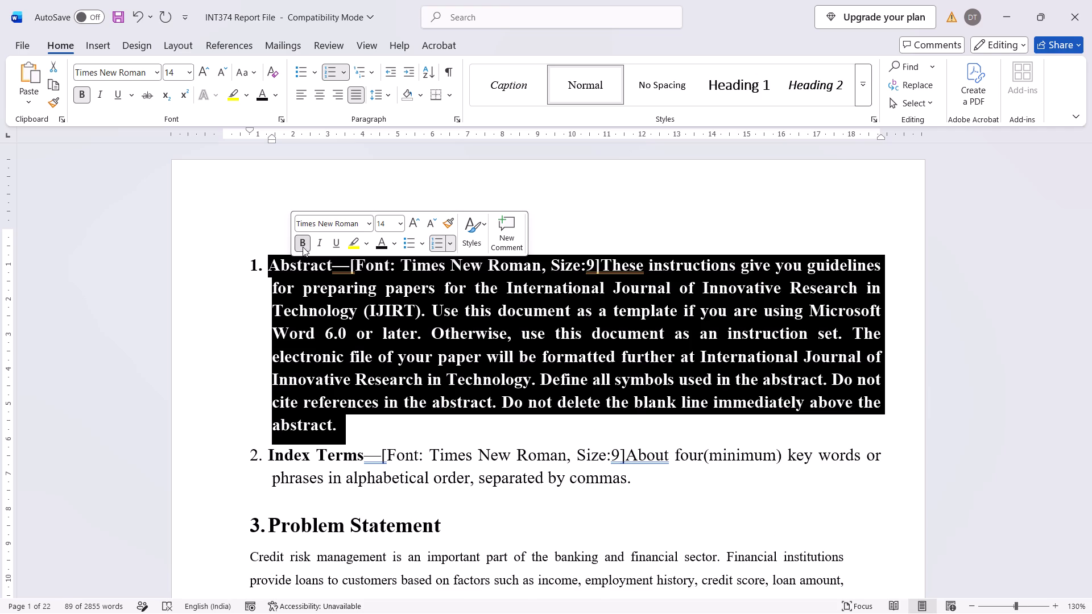
Format the whole Abstract paragraph as 12 pt italic.
{"action": "left_click", "coordinate": [401, 221]}
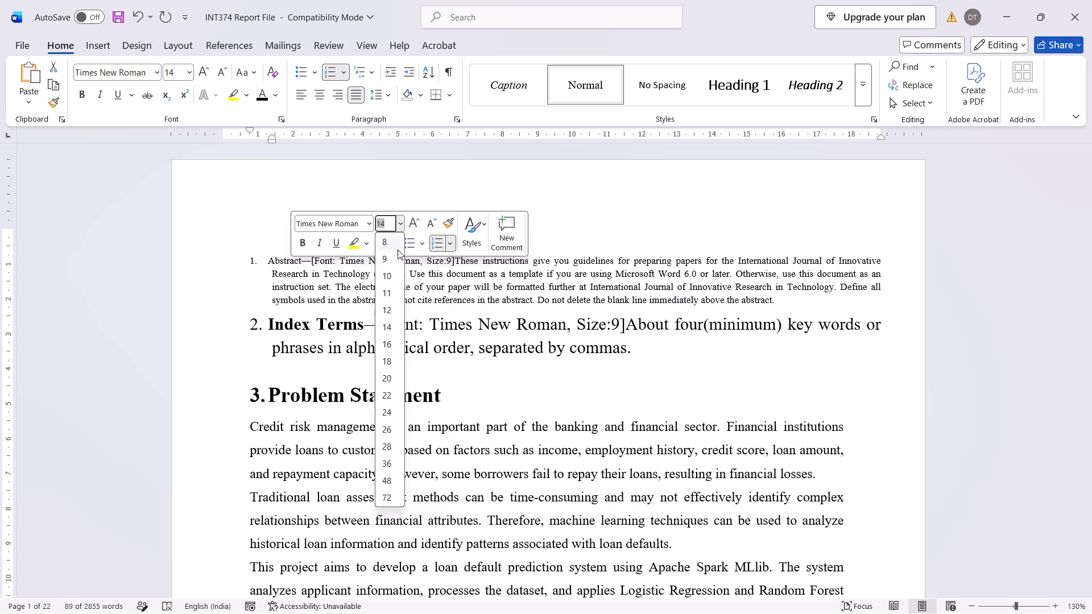
{"action": "left_click", "coordinate": [393, 307]}
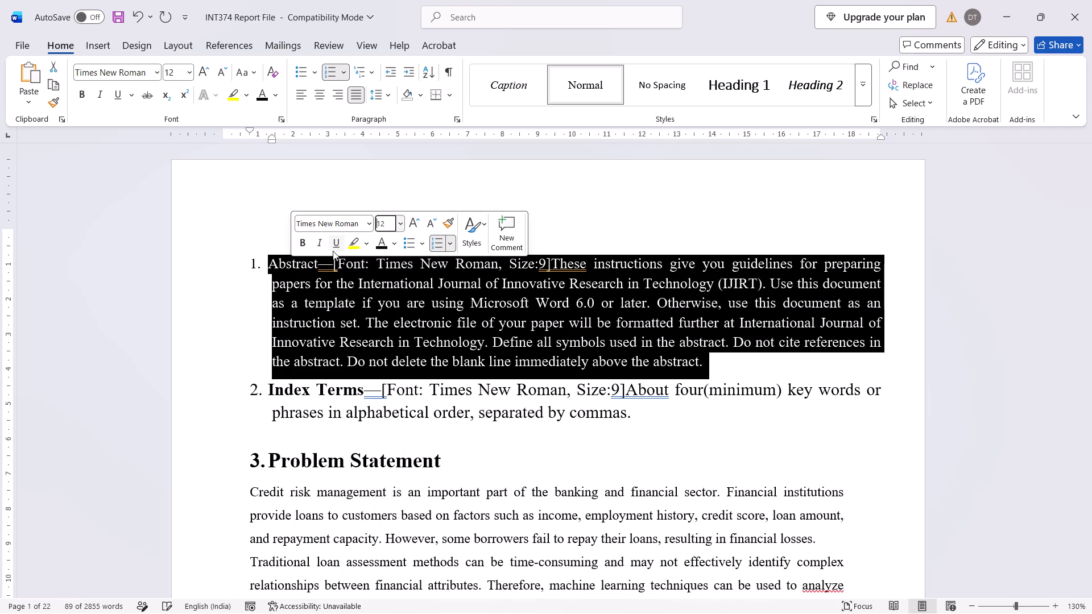
{"action": "left_click", "coordinate": [320, 246]}
{"action": "left_click", "coordinate": [402, 388]}
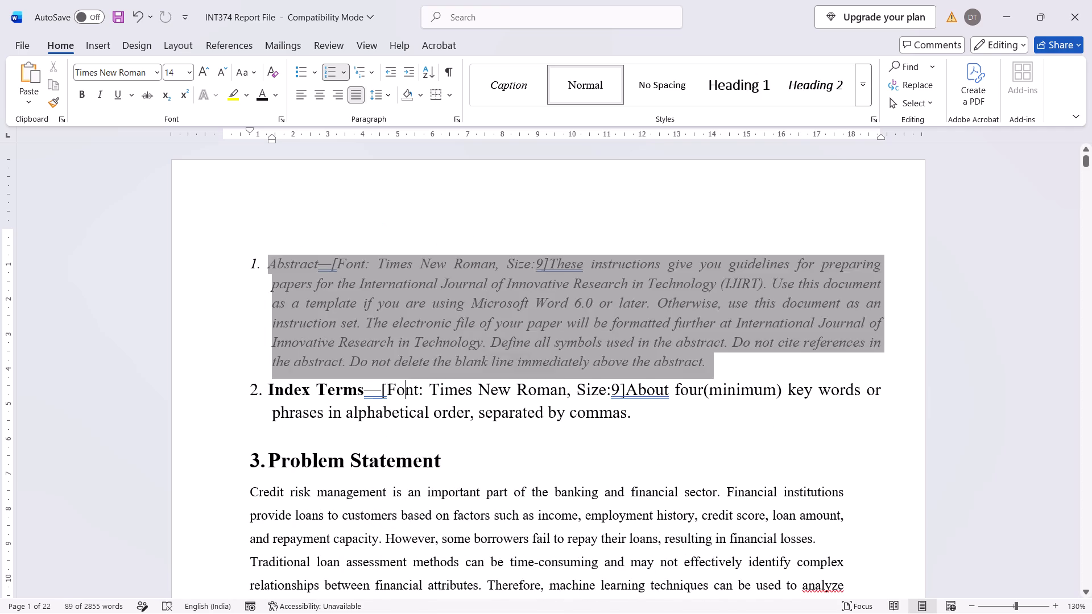
Italicize the whole Index Terms paragraph.
{"action": "left_click_drag", "start_coordinate": [639, 401], "coordinate": [209, 393]}
{"action": "left_click_drag", "start_coordinate": [649, 416], "coordinate": [358, 406]}
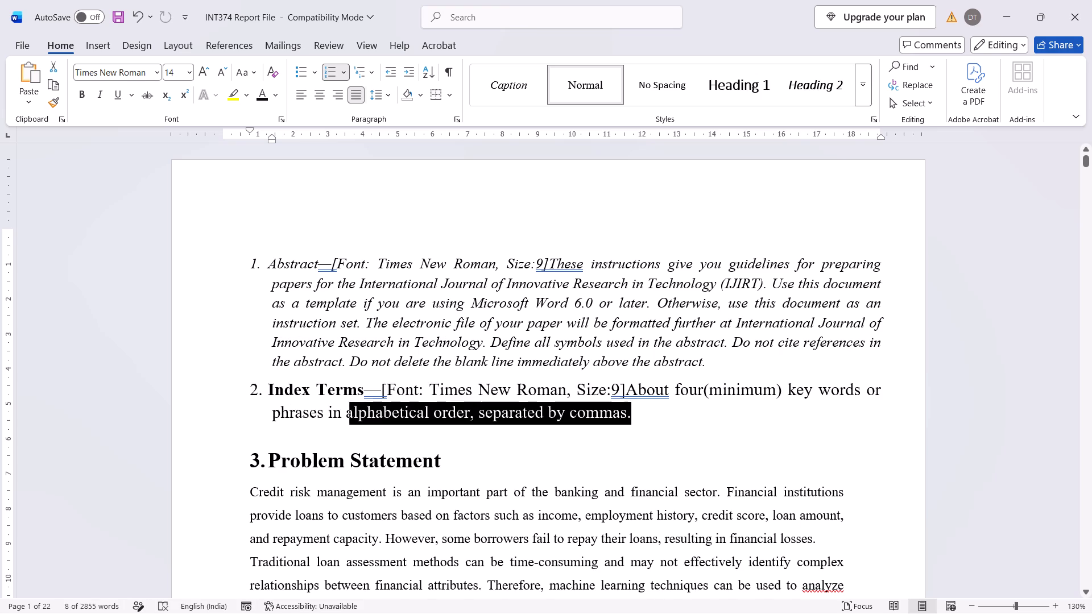
{"action": "left_click_drag", "start_coordinate": [358, 406], "coordinate": [289, 384]}
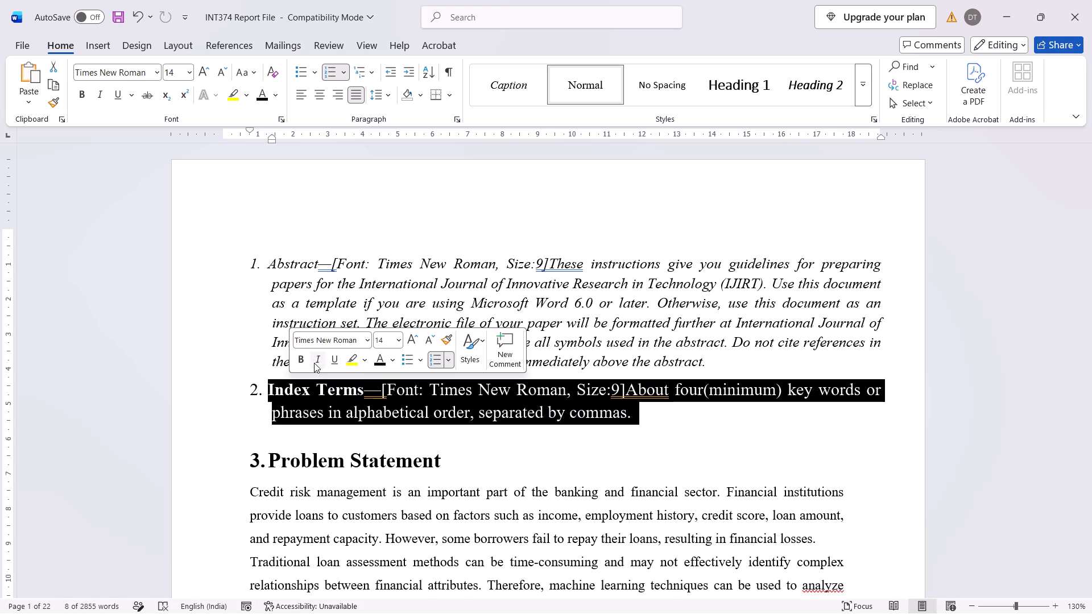
{"action": "left_click", "coordinate": [314, 363]}
{"action": "left_click", "coordinate": [465, 271]}
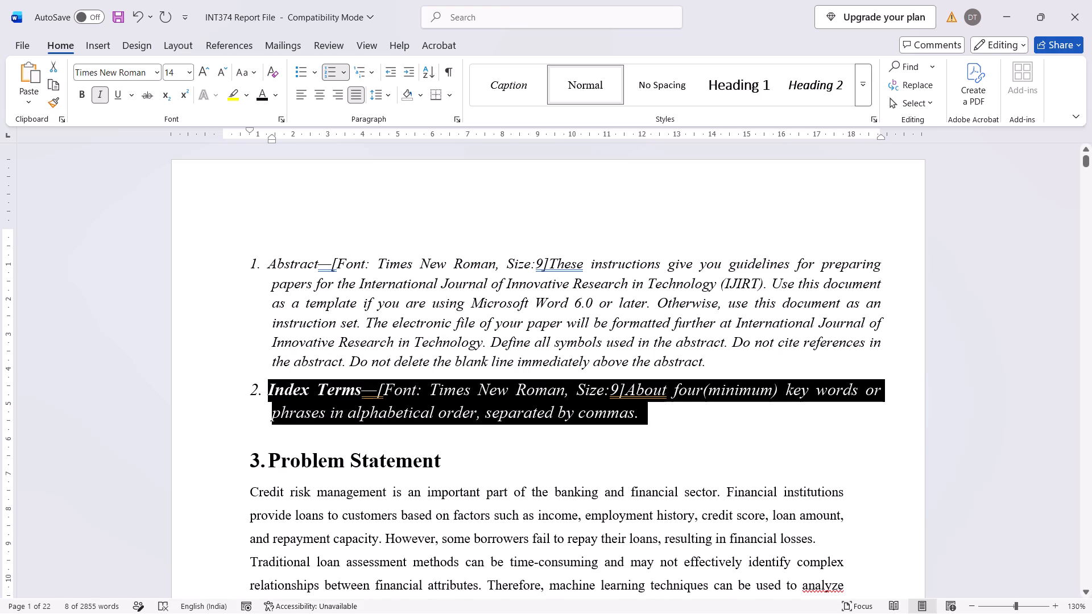
Set the font size of the whole Index Terms paragraph to 12.
{"action": "left_click_drag", "start_coordinate": [651, 412], "coordinate": [341, 383]}
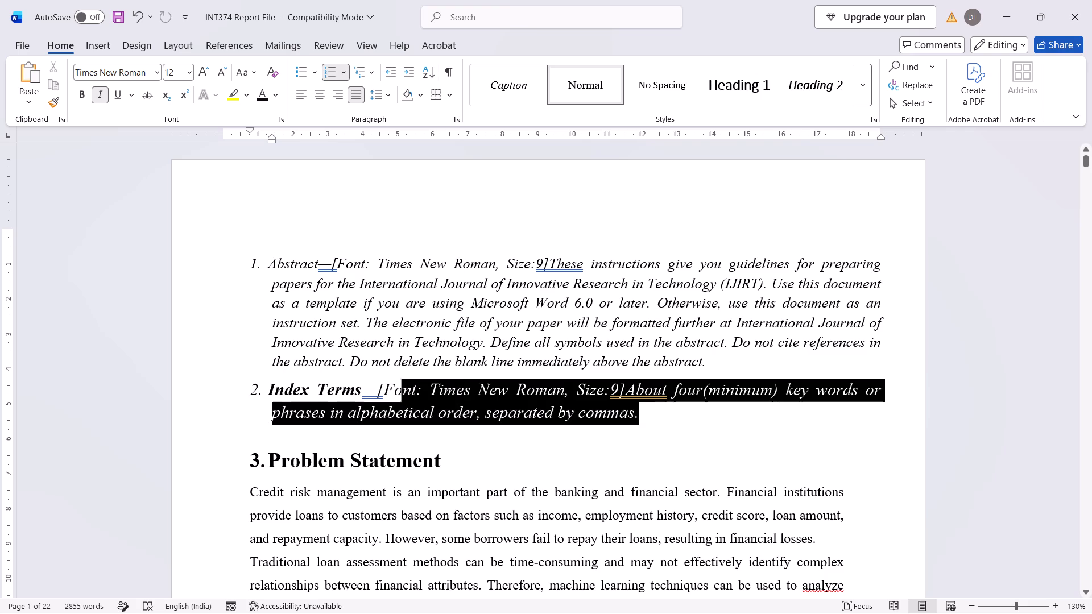
{"action": "left_click_drag", "start_coordinate": [341, 383], "coordinate": [274, 385]}
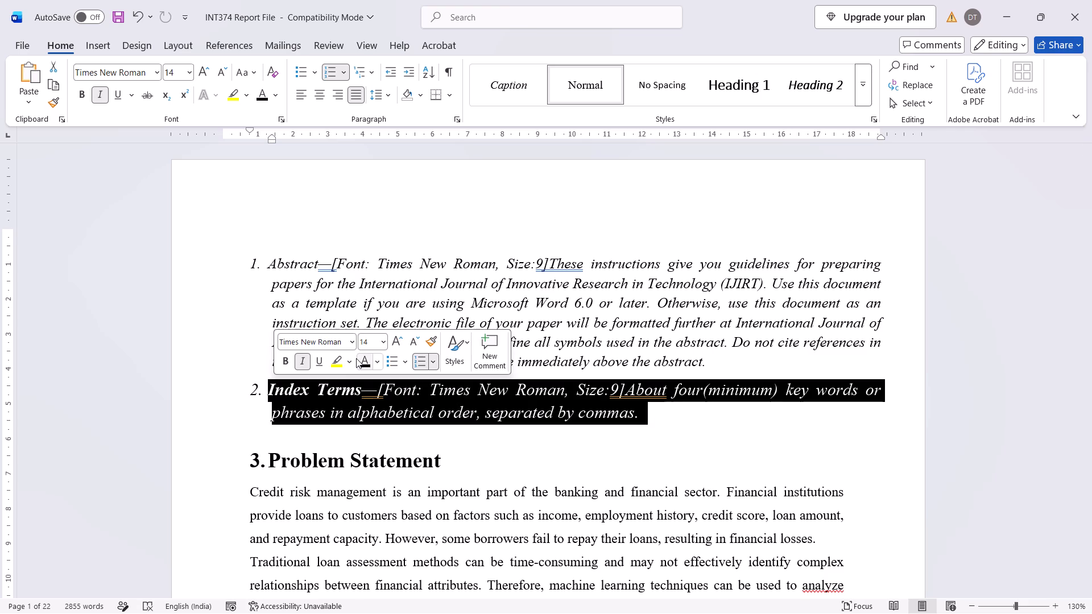
{"action": "left_click", "coordinate": [384, 346]}
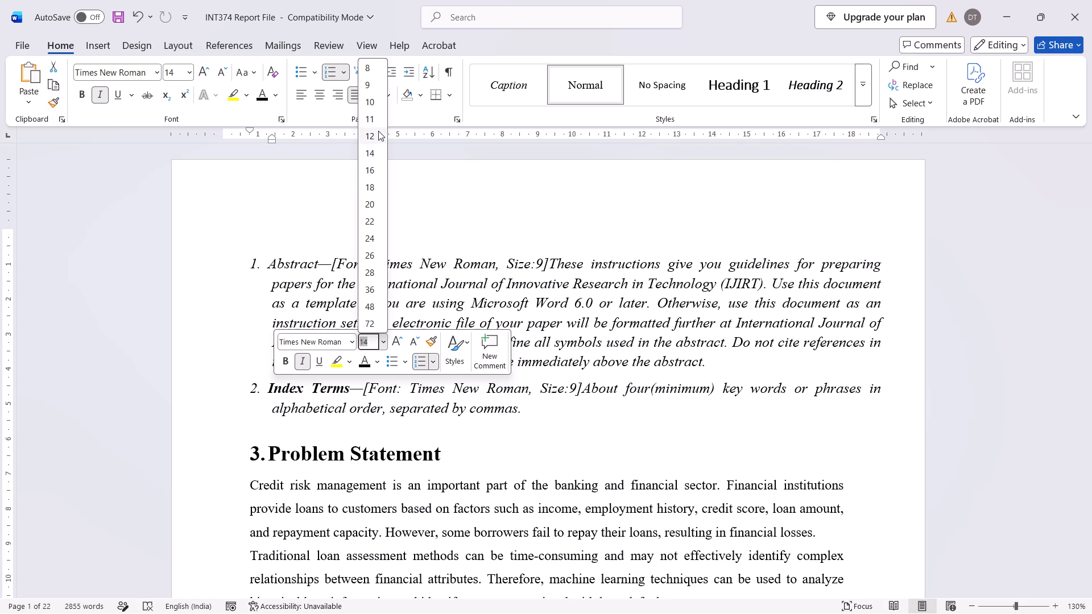
{"action": "left_click", "coordinate": [378, 134]}
{"action": "left_click", "coordinate": [651, 441]}
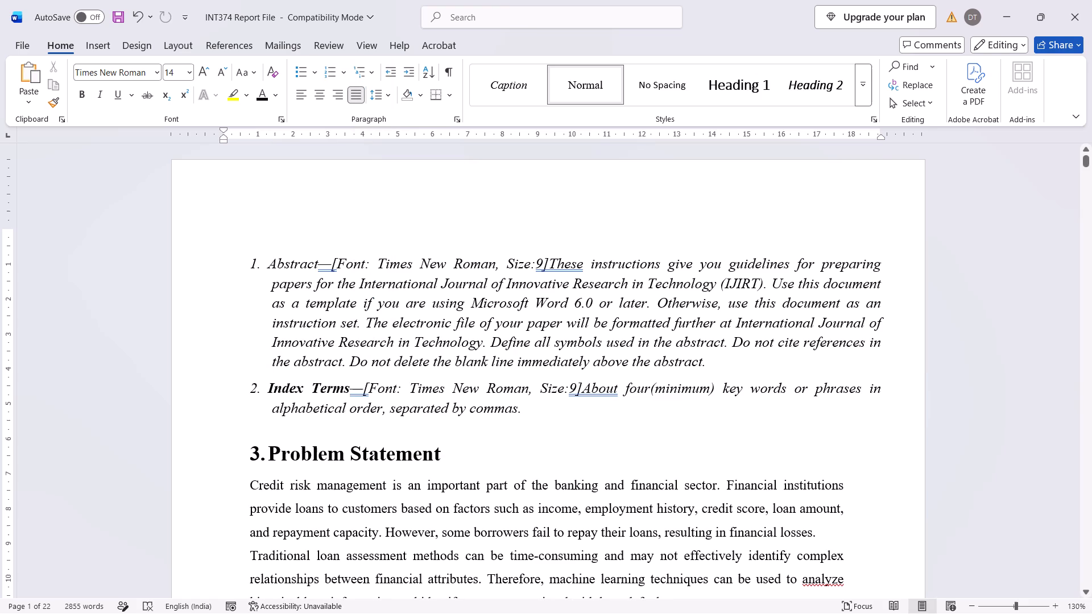
Insert a blank line after the Problem Statement paragraph that ends with "patterns associated with loan defaults".
{"action": "scroll", "coordinate": [651, 441], "scroll_direction": "down", "scroll_amount": 1}
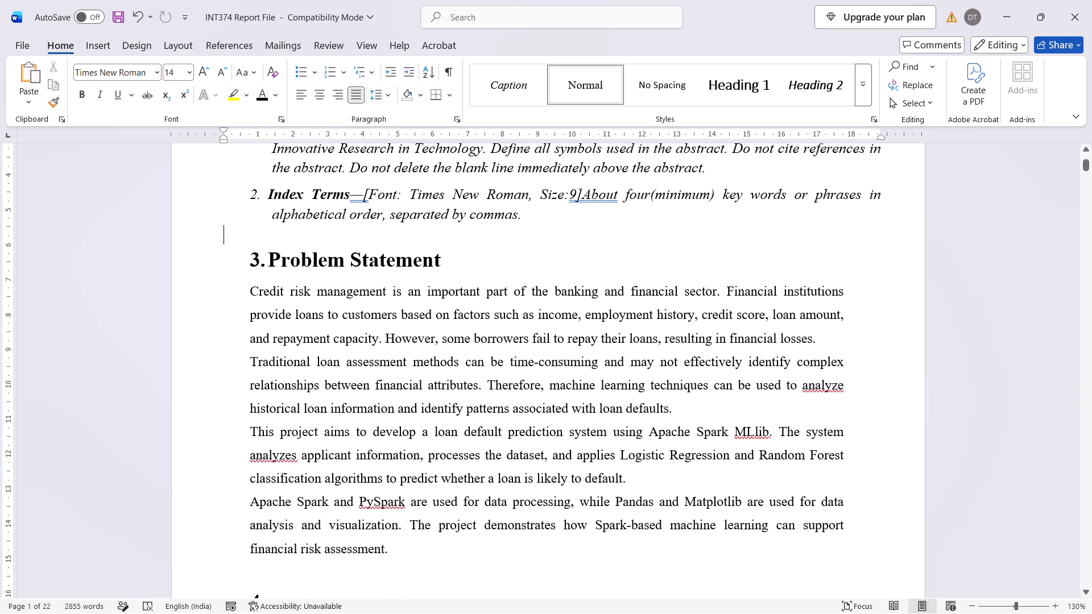
{"action": "left_click", "coordinate": [693, 416]}
{"action": "key", "text": "Return"}
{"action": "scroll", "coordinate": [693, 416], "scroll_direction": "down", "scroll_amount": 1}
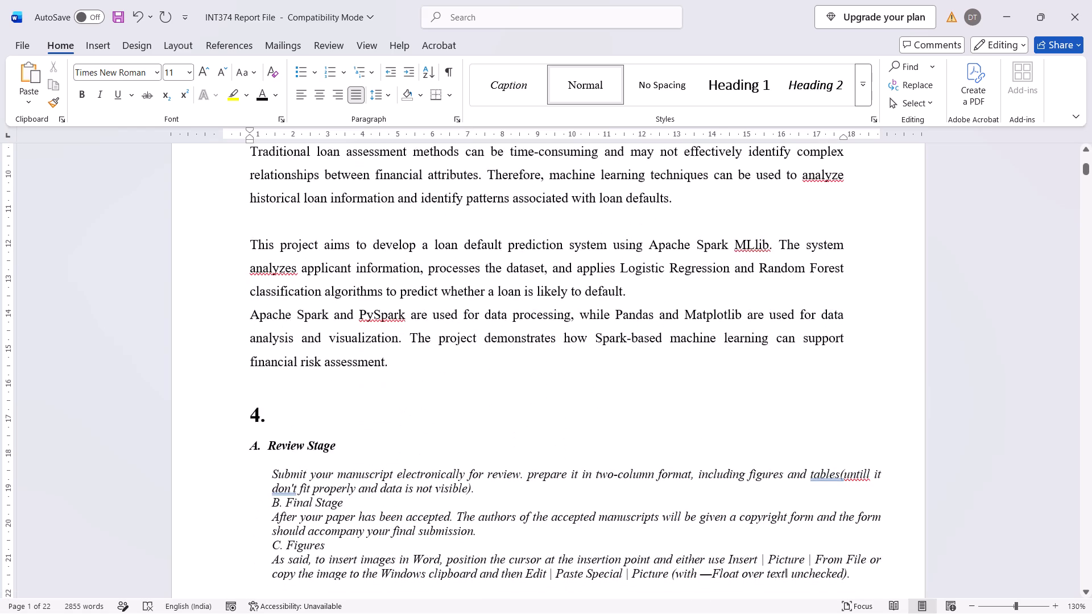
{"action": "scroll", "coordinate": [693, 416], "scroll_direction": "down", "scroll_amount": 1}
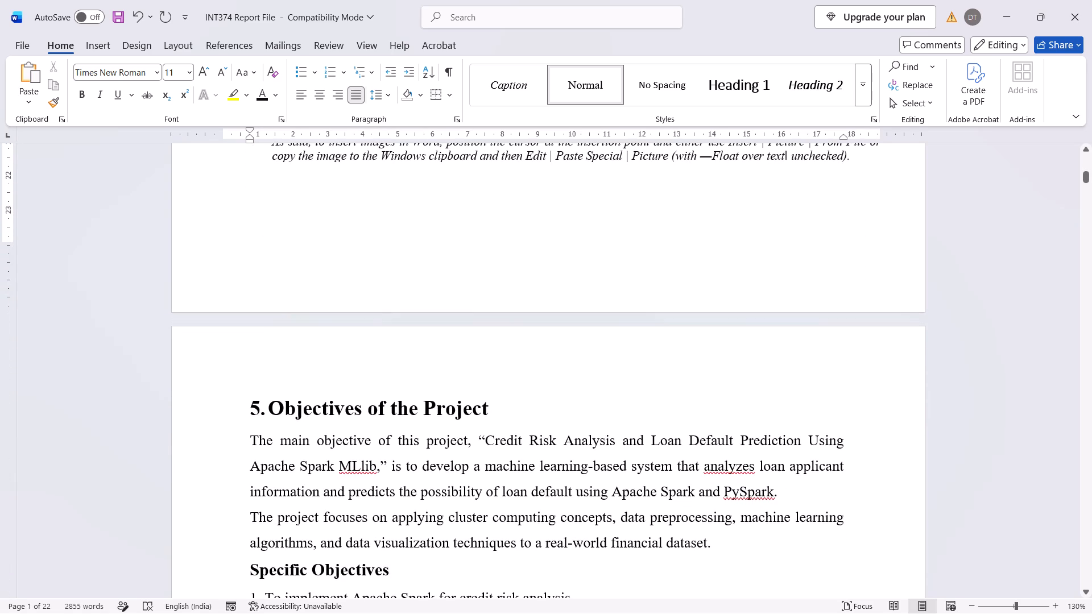
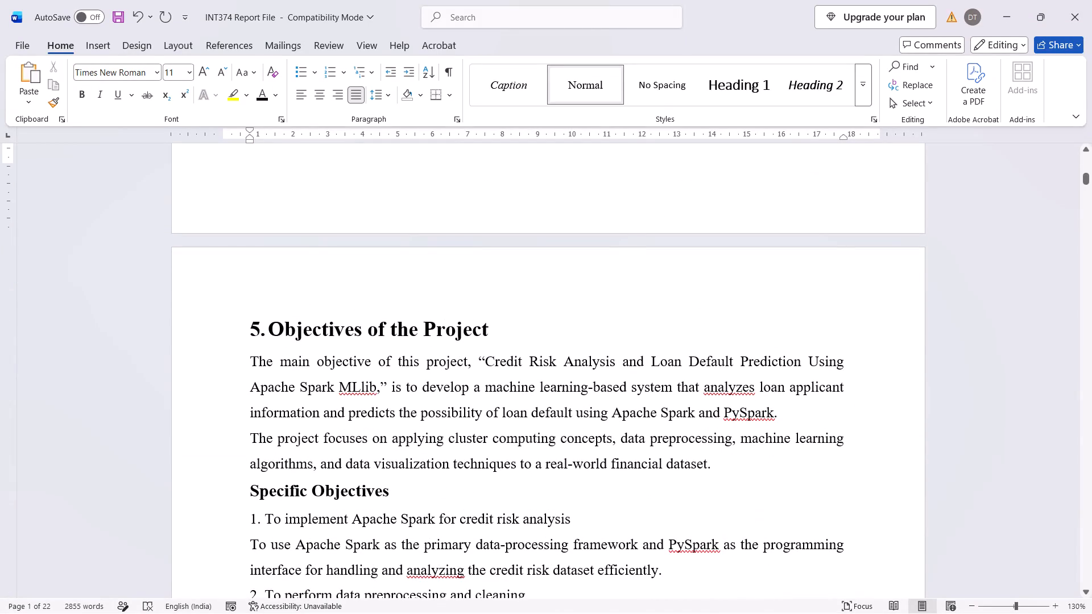
Italicize the two introductory paragraphs under the "5. Objectives of the Project" heading.
{"action": "left_click", "coordinate": [715, 463]}
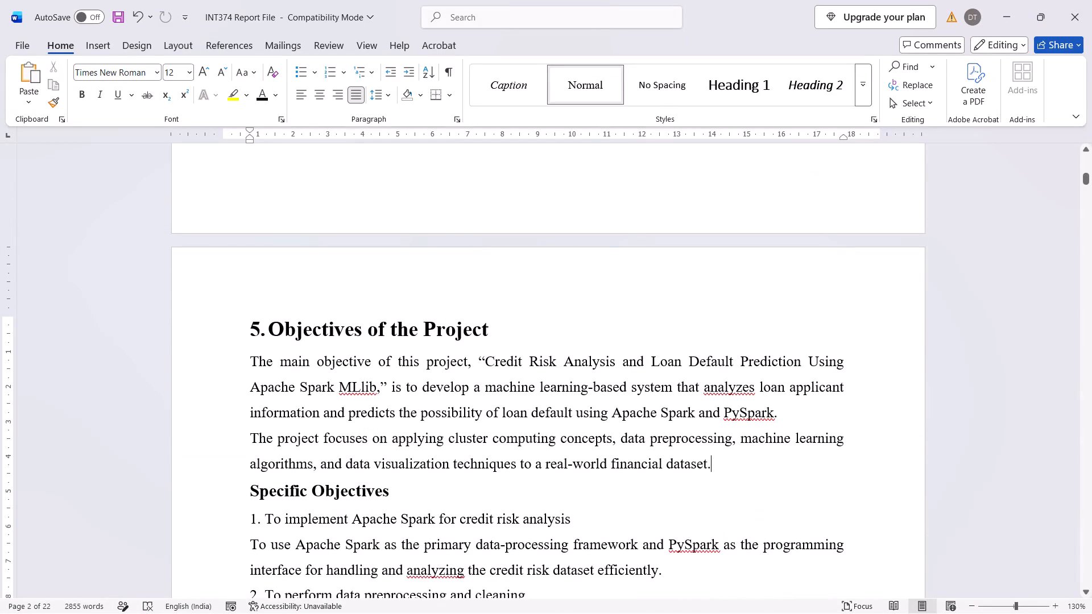
{"action": "left_click_drag", "start_coordinate": [241, 364], "coordinate": [717, 462]}
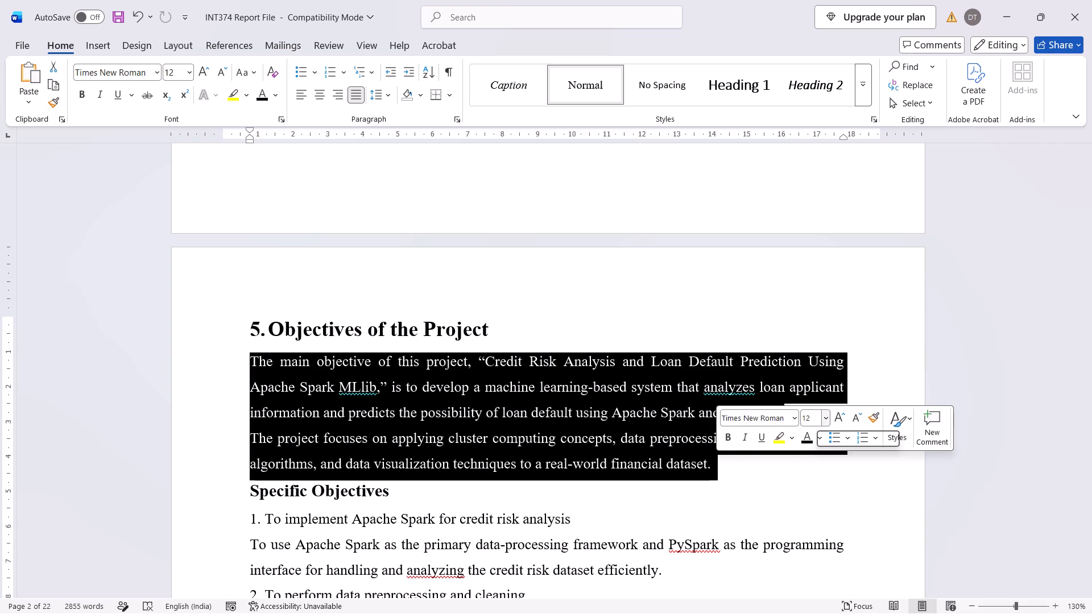
{"action": "left_click", "coordinate": [750, 433]}
{"action": "left_click", "coordinate": [750, 478]}
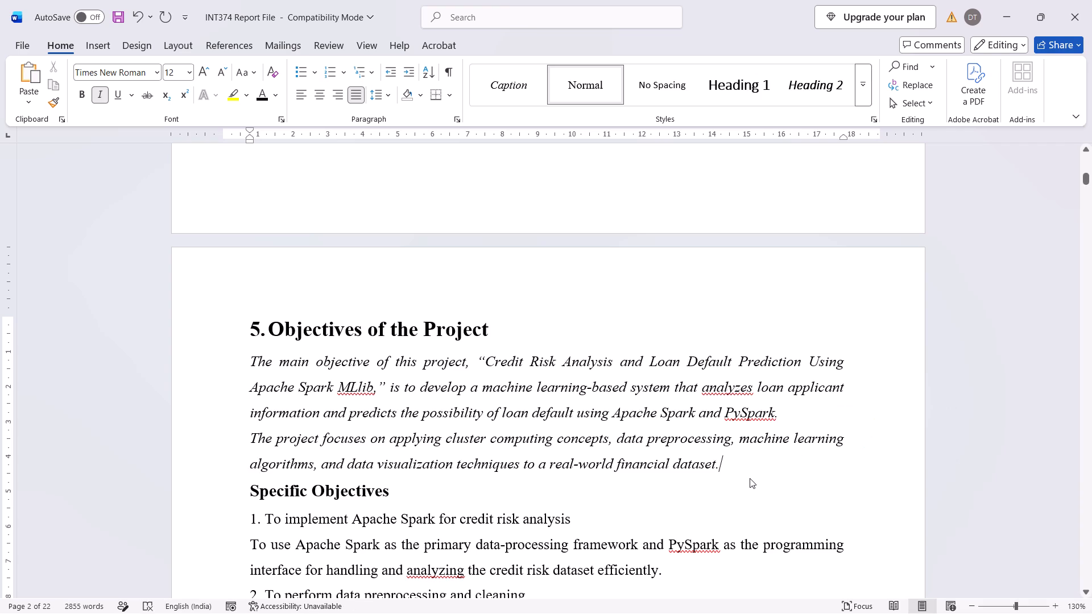
Underline all the Specific Objectives text, from item 1 through the end of item 8 just before the Dataset Description heading.
{"action": "scroll", "coordinate": [750, 478], "scroll_direction": "down", "scroll_amount": 1}
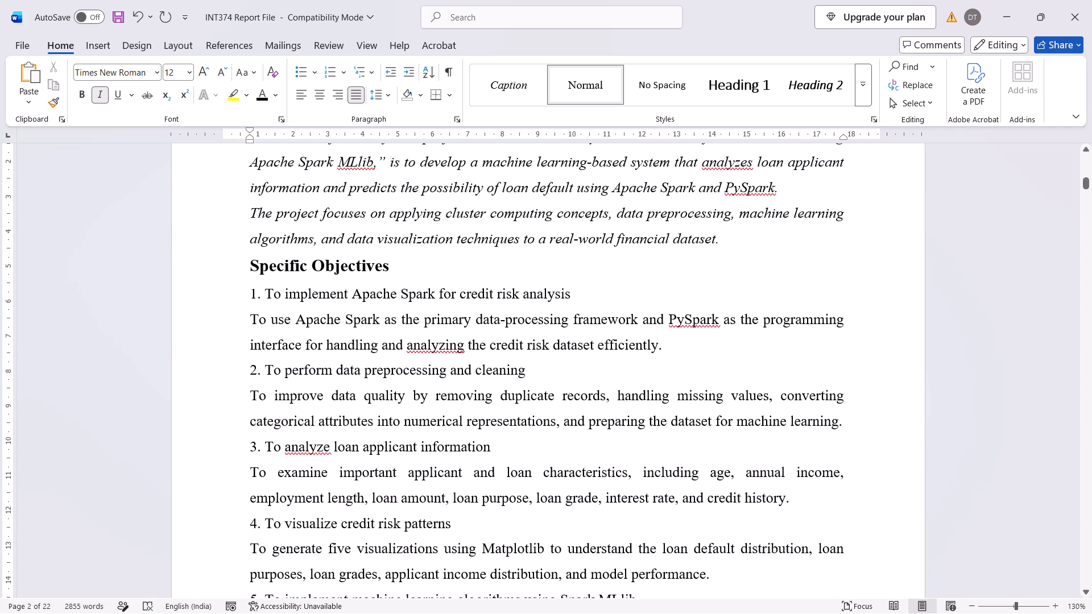
{"action": "left_click_drag", "start_coordinate": [253, 294], "coordinate": [351, 341]}
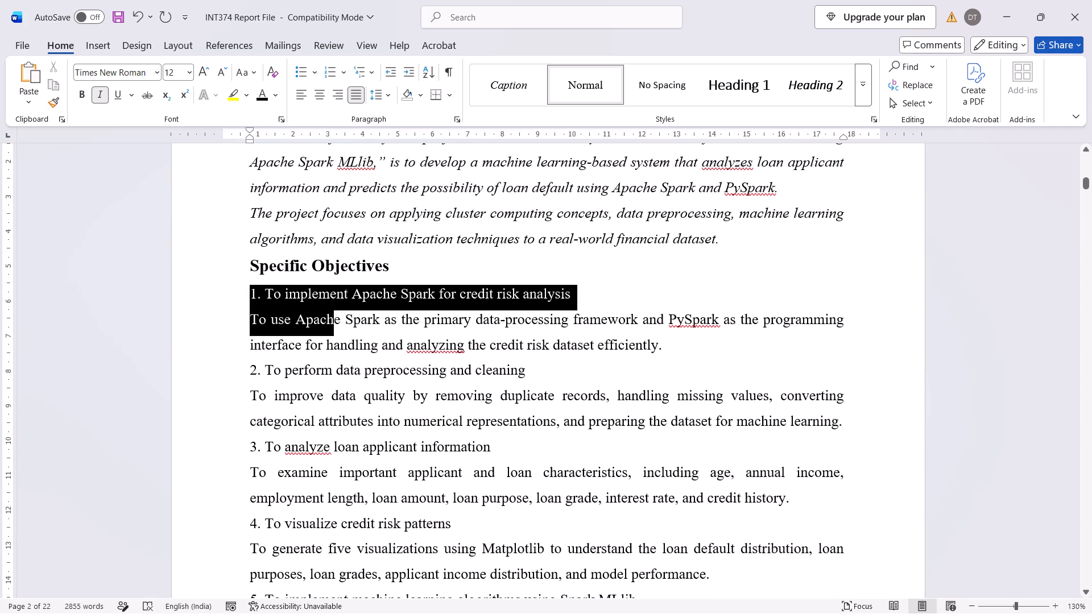
{"action": "left_click_drag", "start_coordinate": [351, 341], "coordinate": [573, 613]}
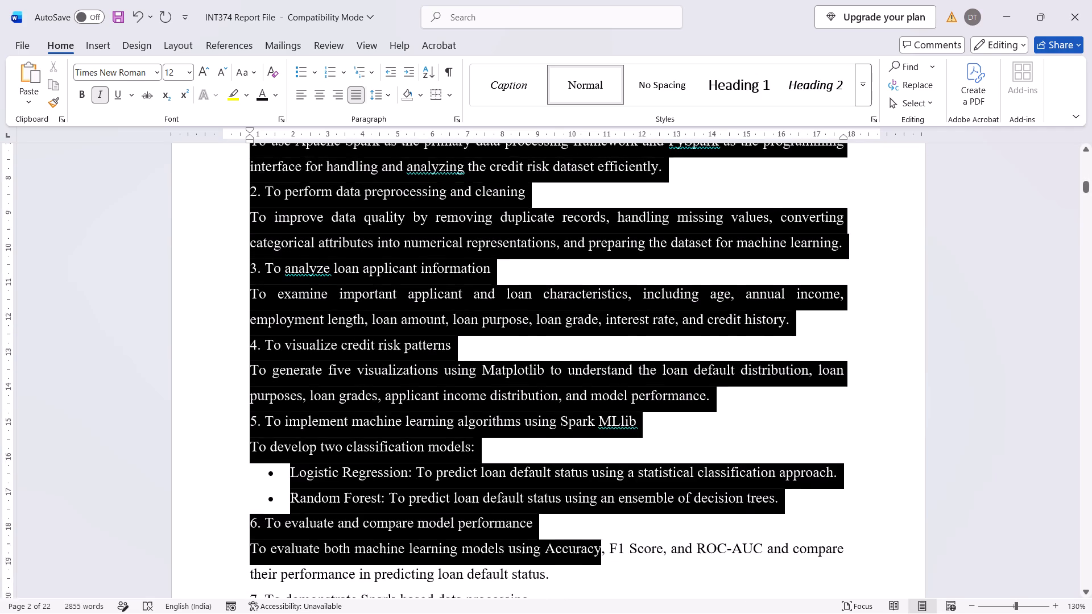
{"action": "left_click_drag", "start_coordinate": [573, 613], "coordinate": [599, 613]}
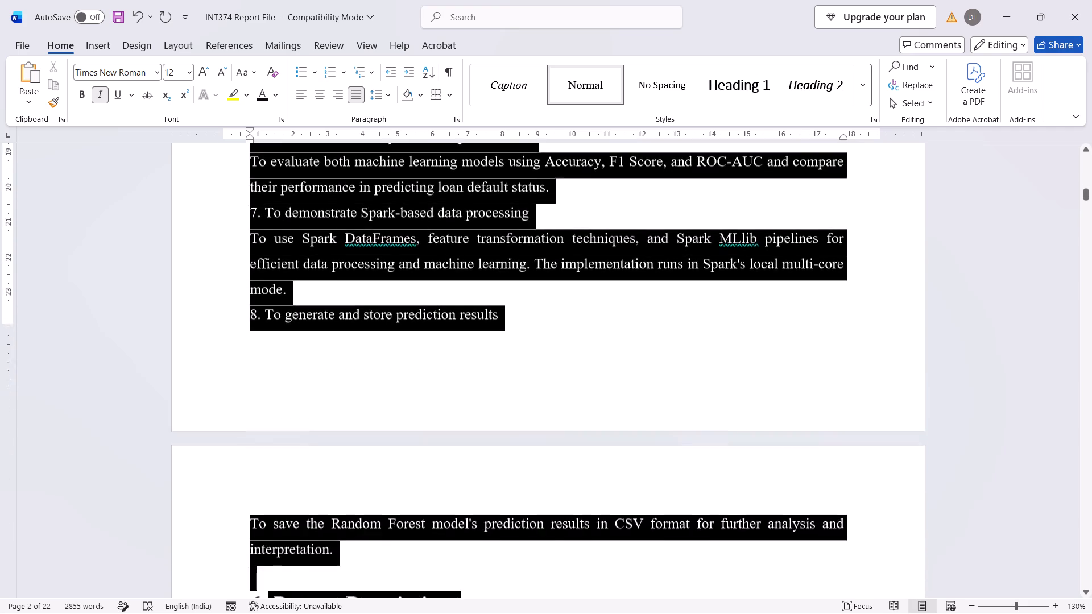
{"action": "left_click_drag", "start_coordinate": [599, 613], "coordinate": [564, 179]}
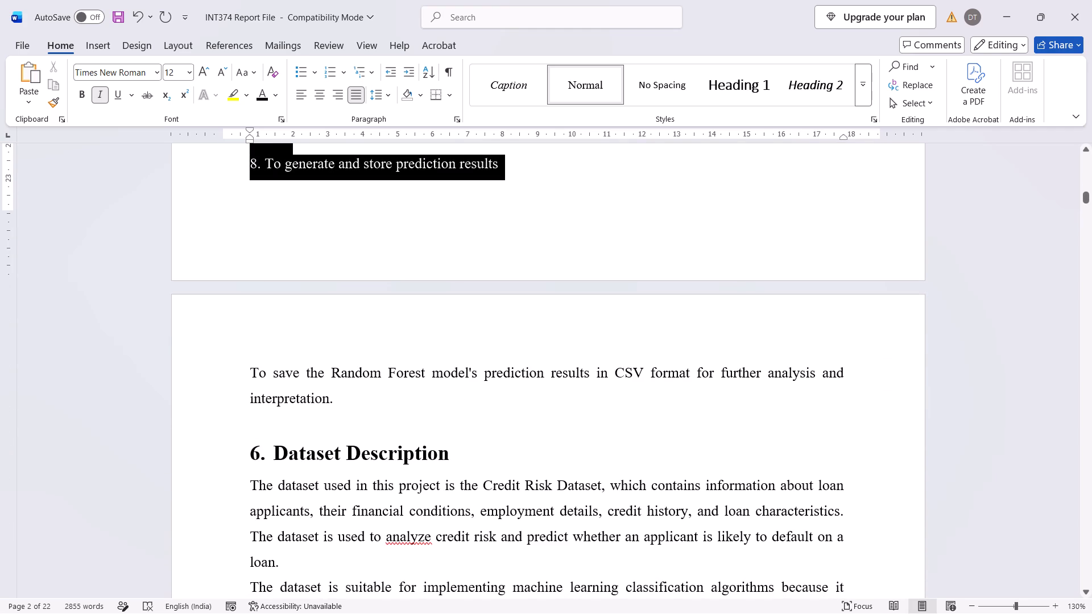
{"action": "left_click_drag", "start_coordinate": [564, 179], "coordinate": [407, 393]}
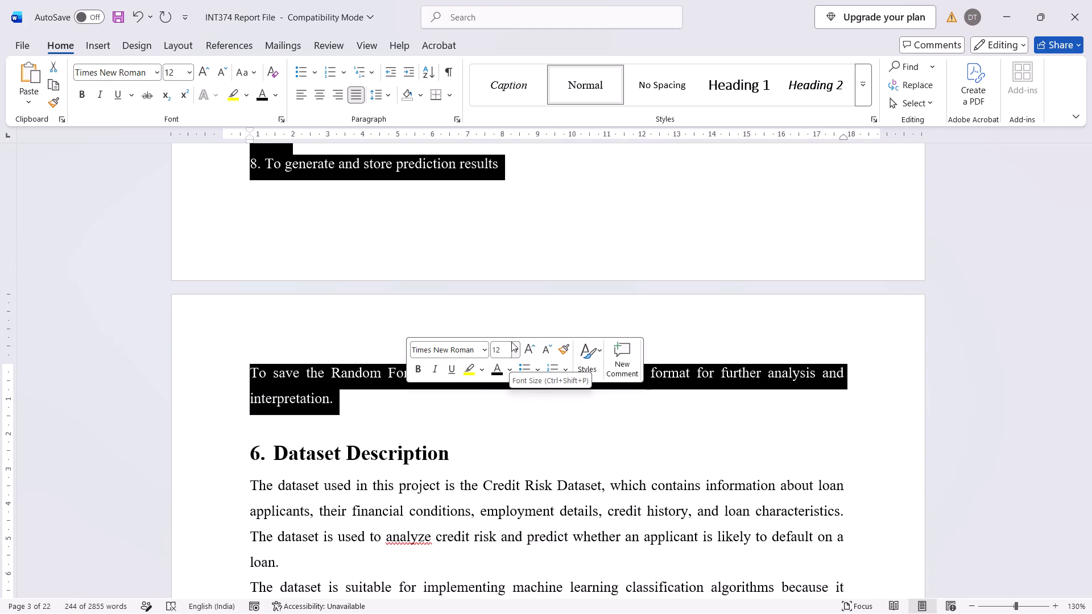
{"action": "left_click", "coordinate": [450, 374]}
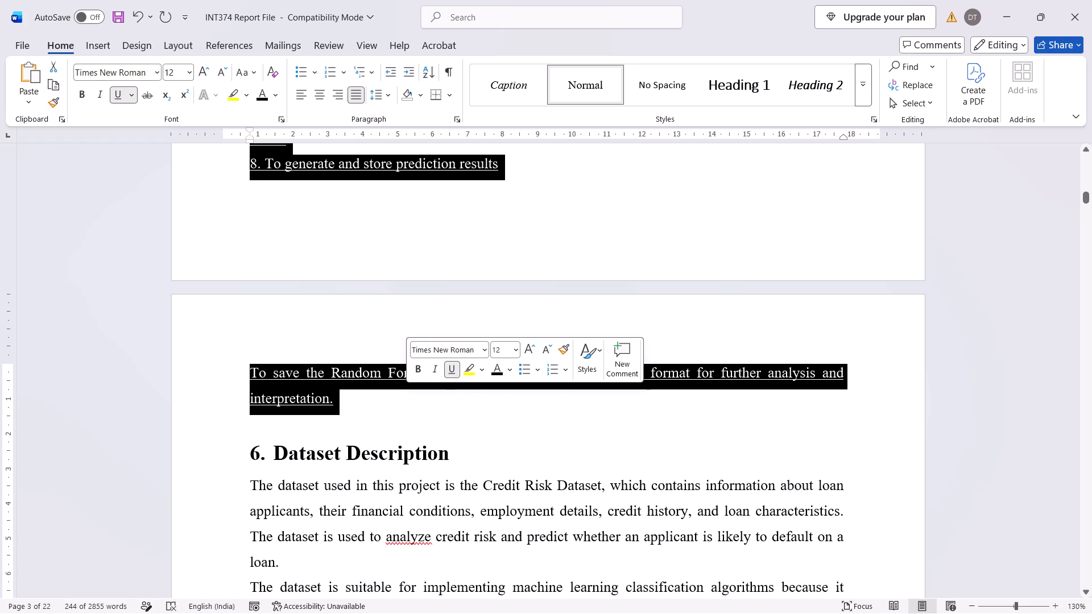
{"action": "left_click", "coordinate": [453, 429]}
{"action": "scroll", "coordinate": [453, 429], "scroll_direction": "up", "scroll_amount": 2}
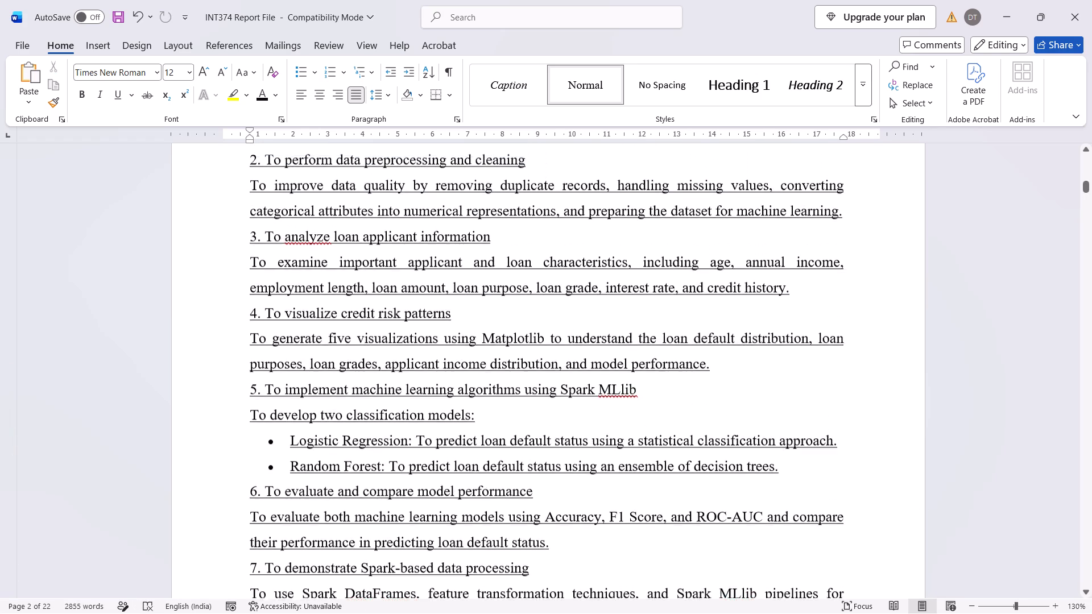
{"action": "scroll", "coordinate": [453, 429], "scroll_direction": "up", "scroll_amount": 1}
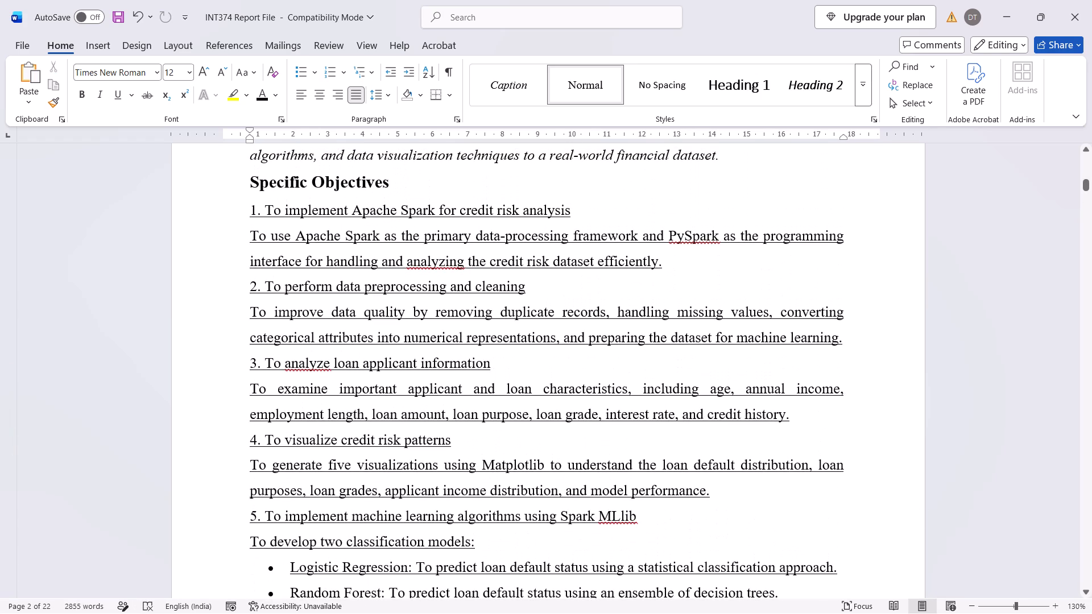
{"action": "scroll", "coordinate": [453, 429], "scroll_direction": "down", "scroll_amount": 1}
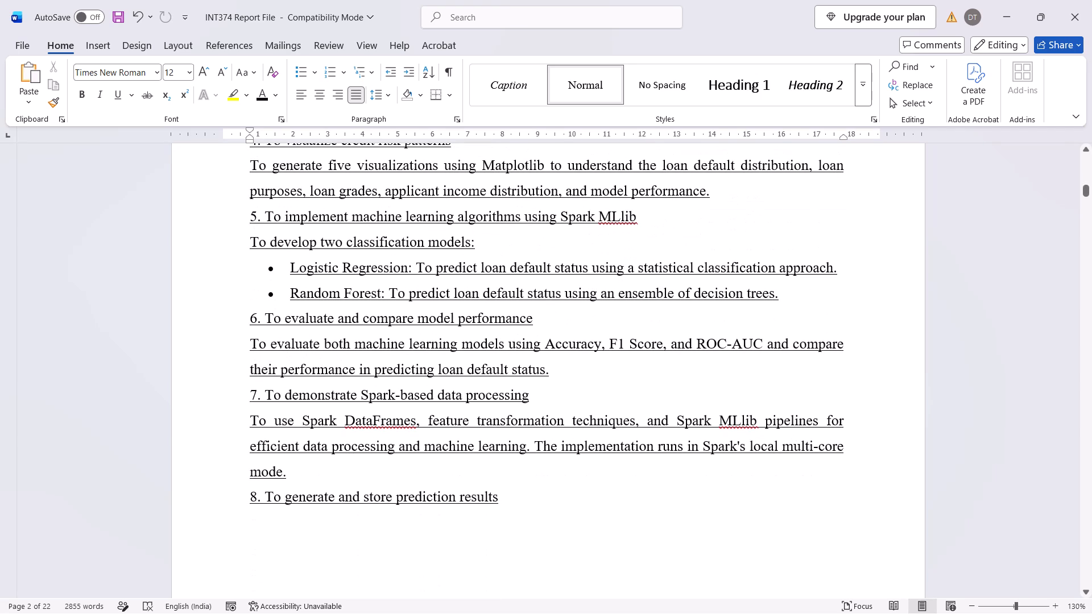
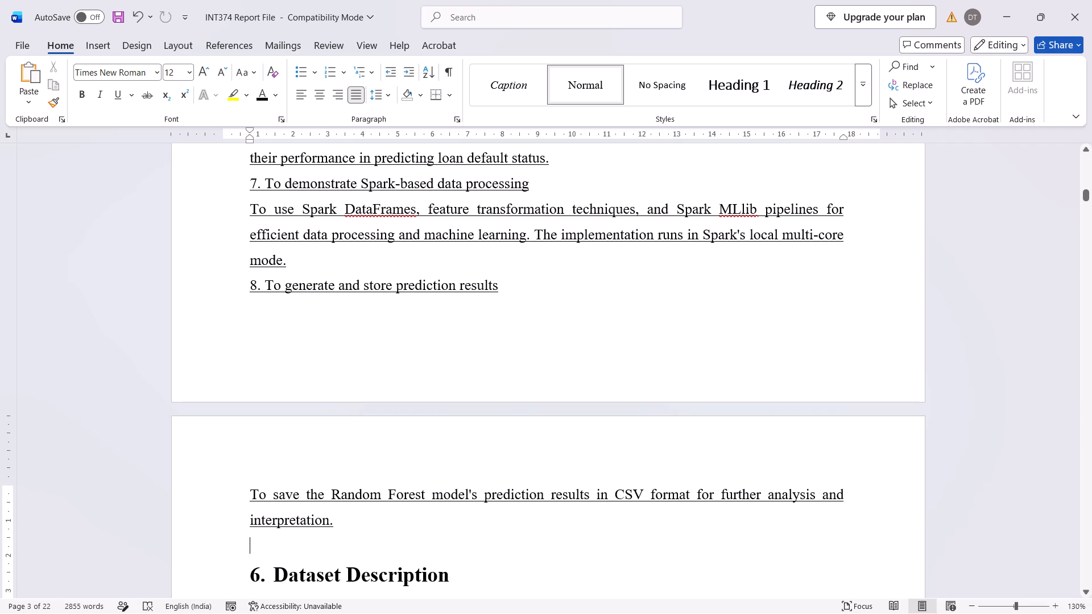
Join the "To save the Random Forest model's prediction results" paragraph onto the end of the item 8 line, separated by a space.
{"action": "left_click", "coordinate": [251, 489]}
{"action": "key", "text": "BackSpace"}
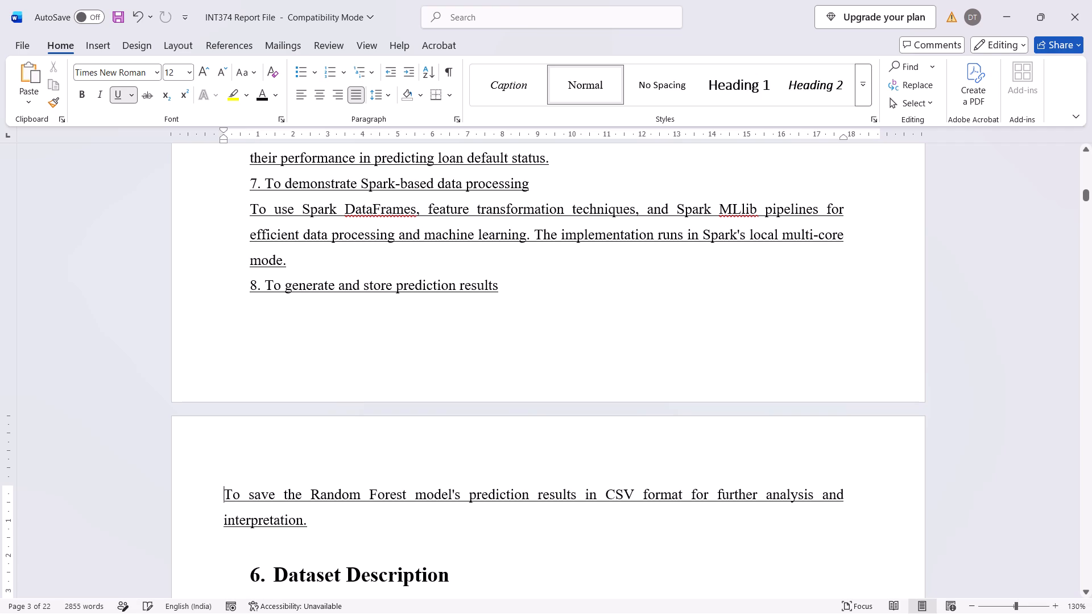
{"action": "key", "text": "BackSpace"}
{"action": "key", "text": "space"}
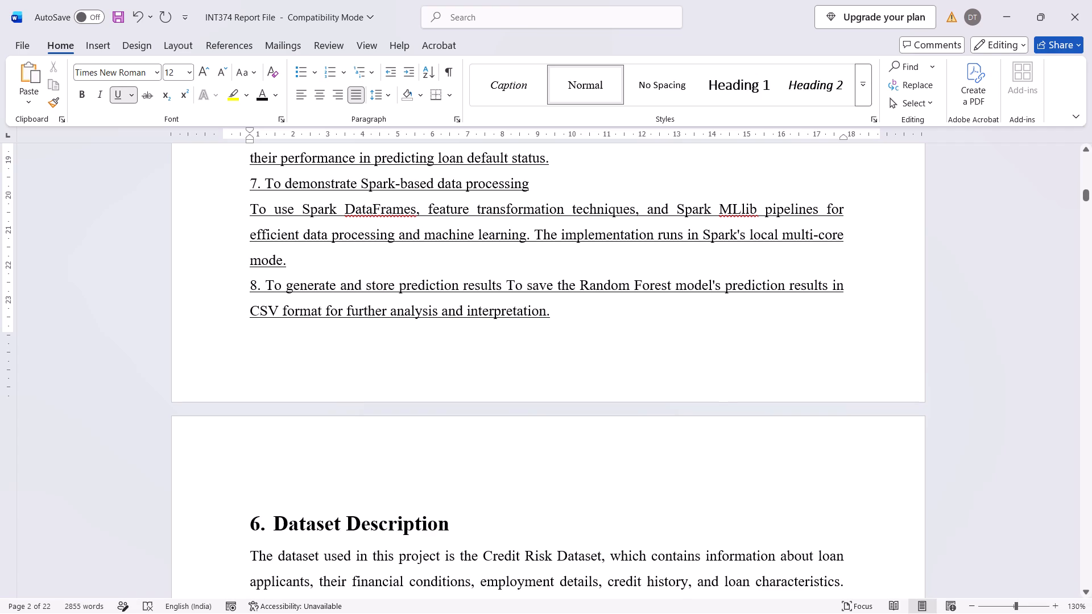
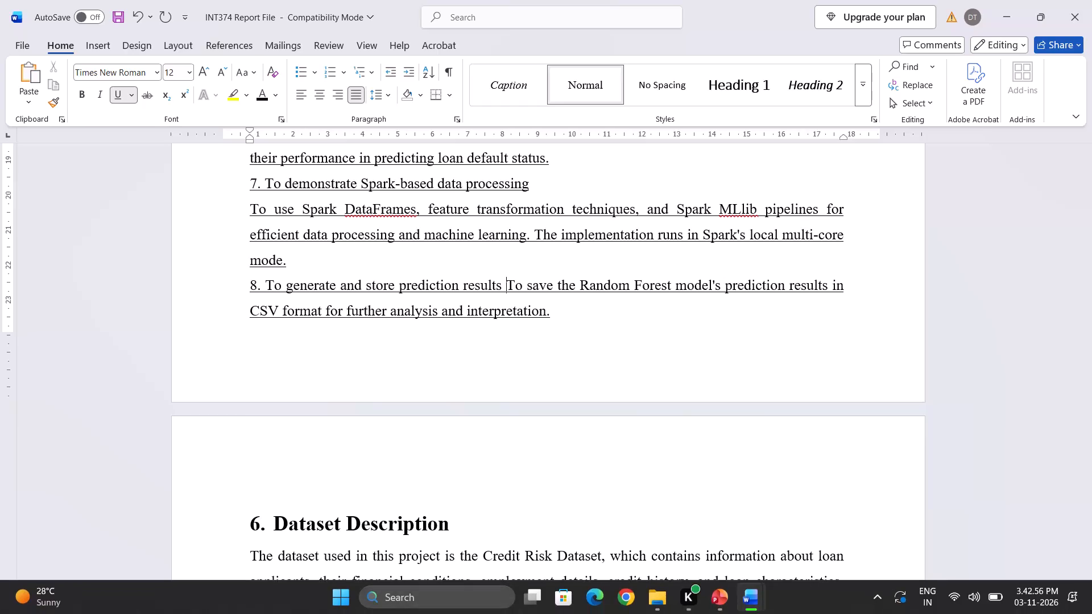
Find and open Docker Desktop, and view its Ask Gordon and Builds sections.
{"action": "left_click", "coordinate": [424, 591]}
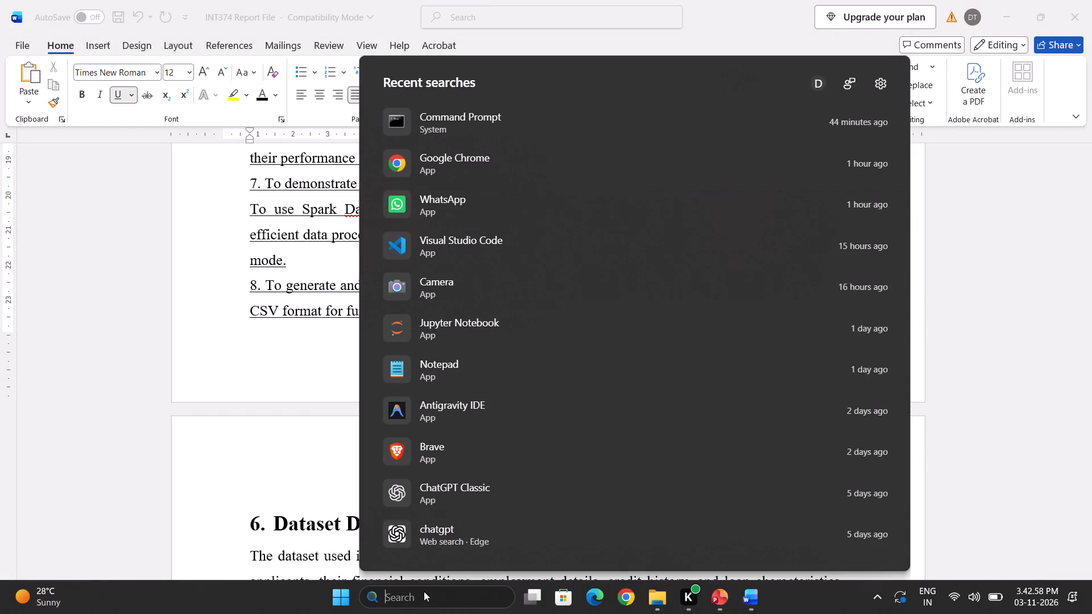
{"action": "type", "text": "docek"}
{"action": "key", "text": "Return"}
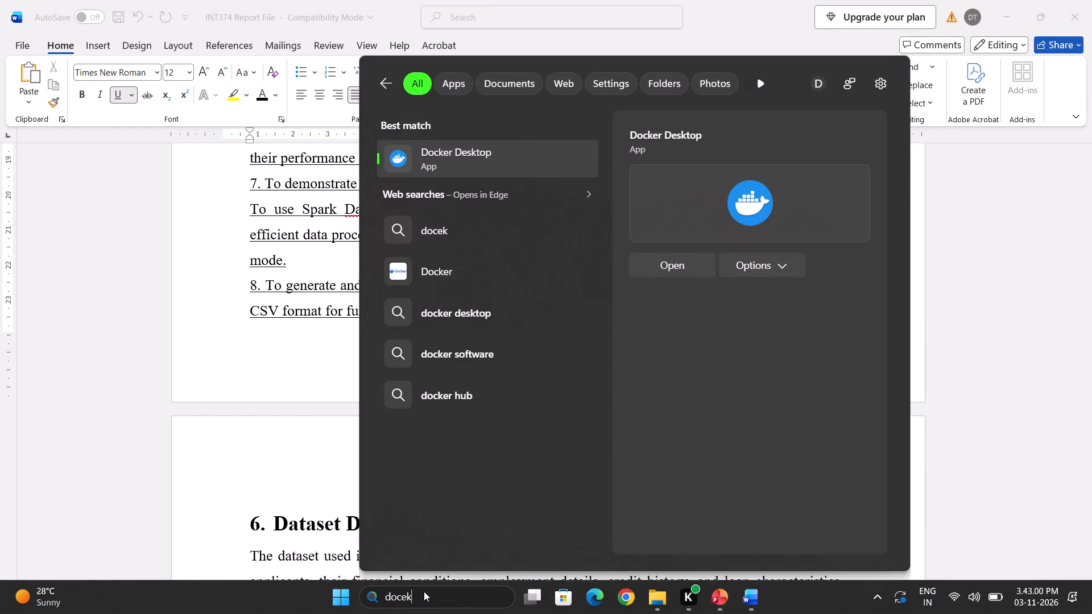
{"action": "left_click", "coordinate": [653, 418]}
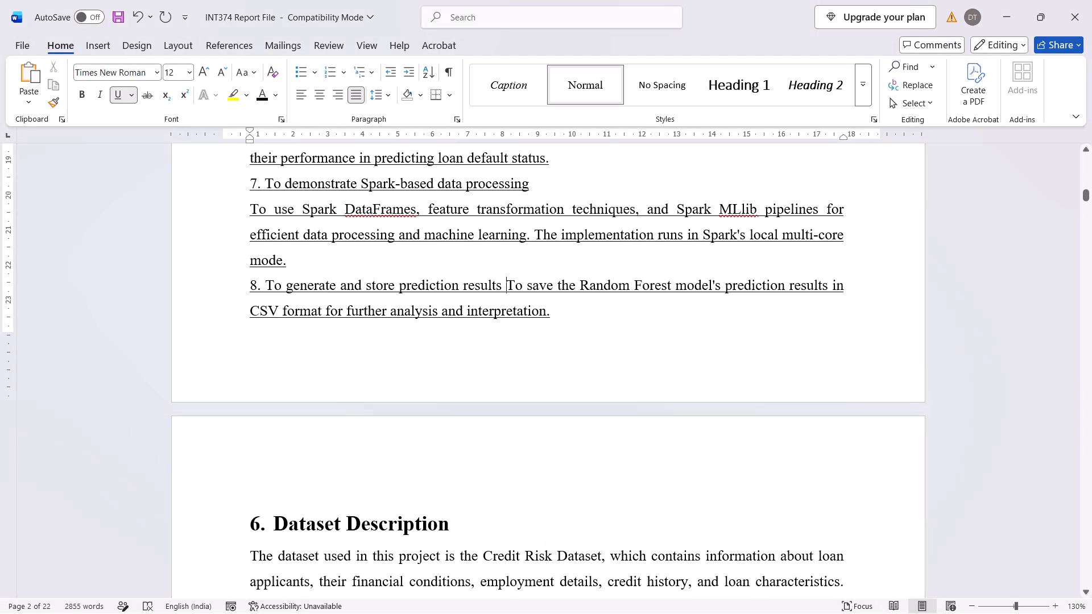
{"action": "left_click", "coordinate": [653, 418]}
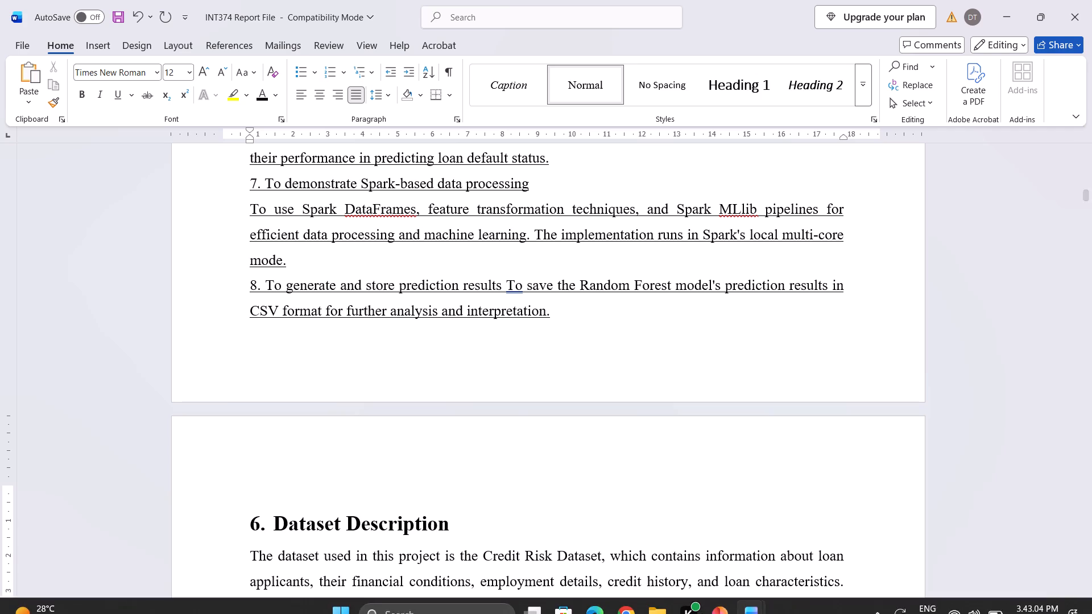
{"action": "left_click", "coordinate": [448, 598]}
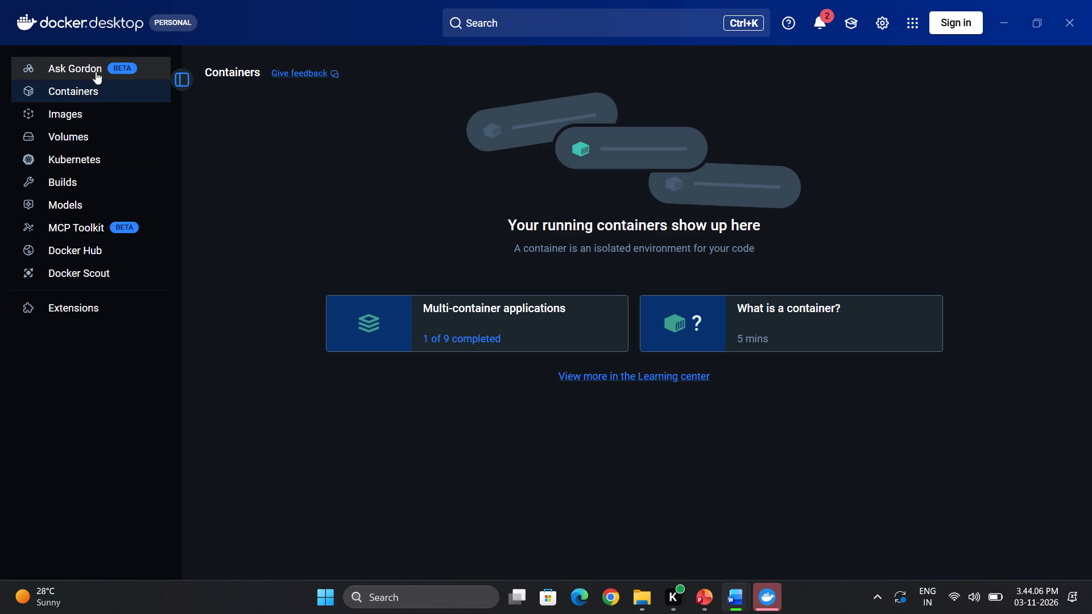
{"action": "left_click", "coordinate": [96, 72]}
{"action": "left_click", "coordinate": [81, 182]}
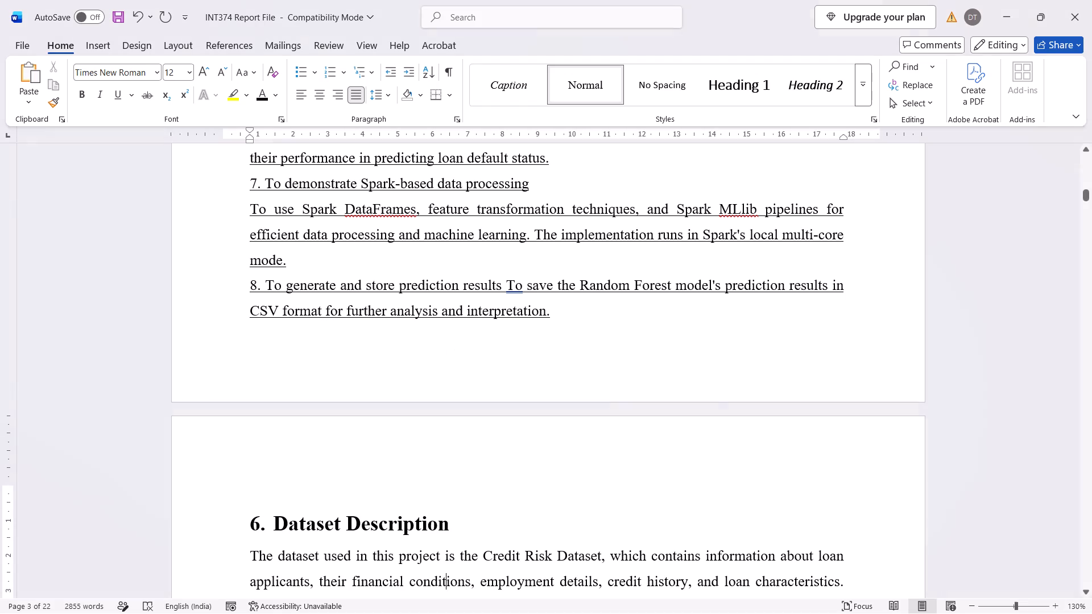
In the Word report, review the Objectives section and check the font size of the Dataset Description body paragraphs.
{"action": "left_click", "coordinate": [402, 382]}
{"action": "scroll", "coordinate": [402, 382], "scroll_direction": "up", "scroll_amount": 1}
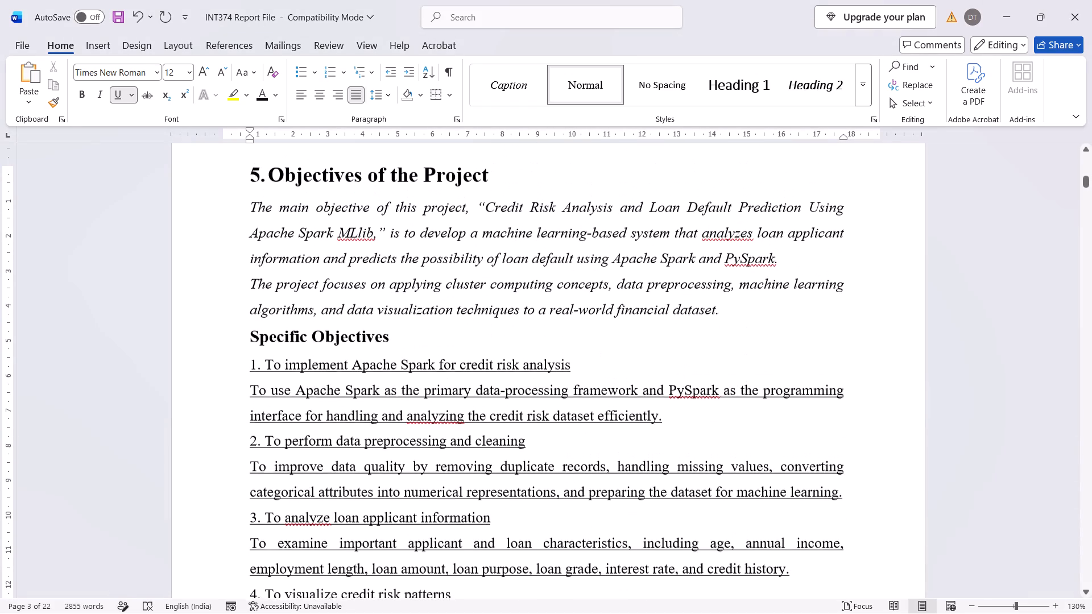
{"action": "scroll", "coordinate": [402, 382], "scroll_direction": "up", "scroll_amount": 1}
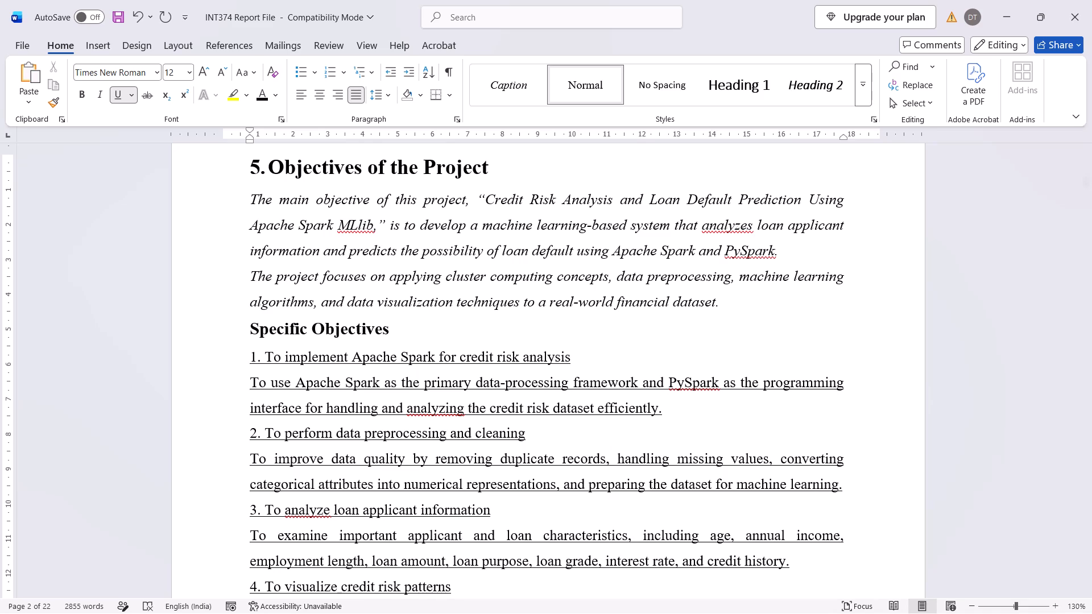
{"action": "scroll", "coordinate": [438, 329], "scroll_direction": "down", "scroll_amount": 1}
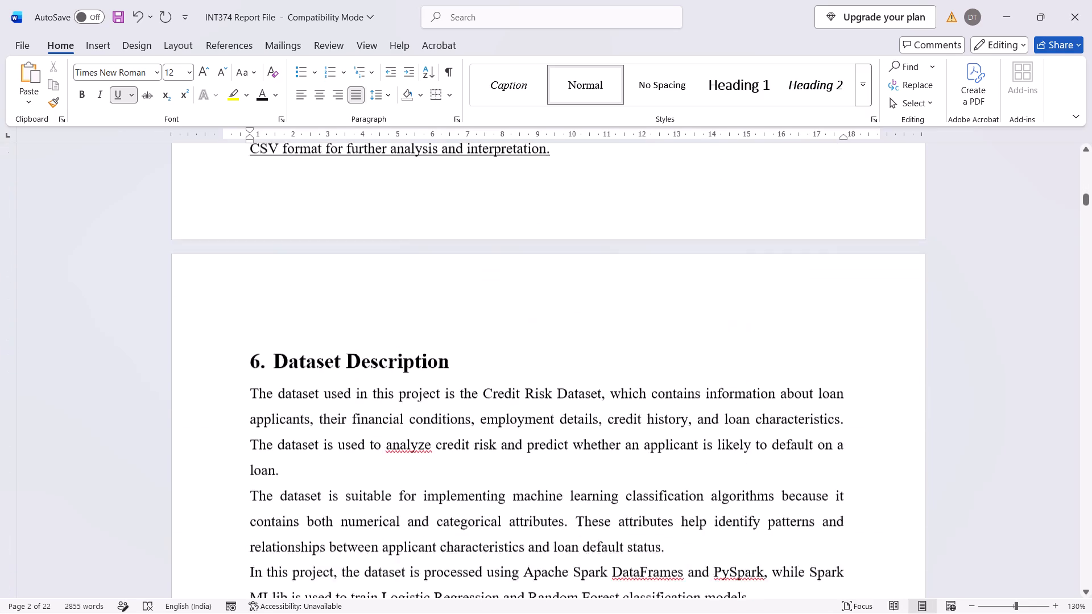
{"action": "scroll", "coordinate": [438, 329], "scroll_direction": "down", "scroll_amount": 1}
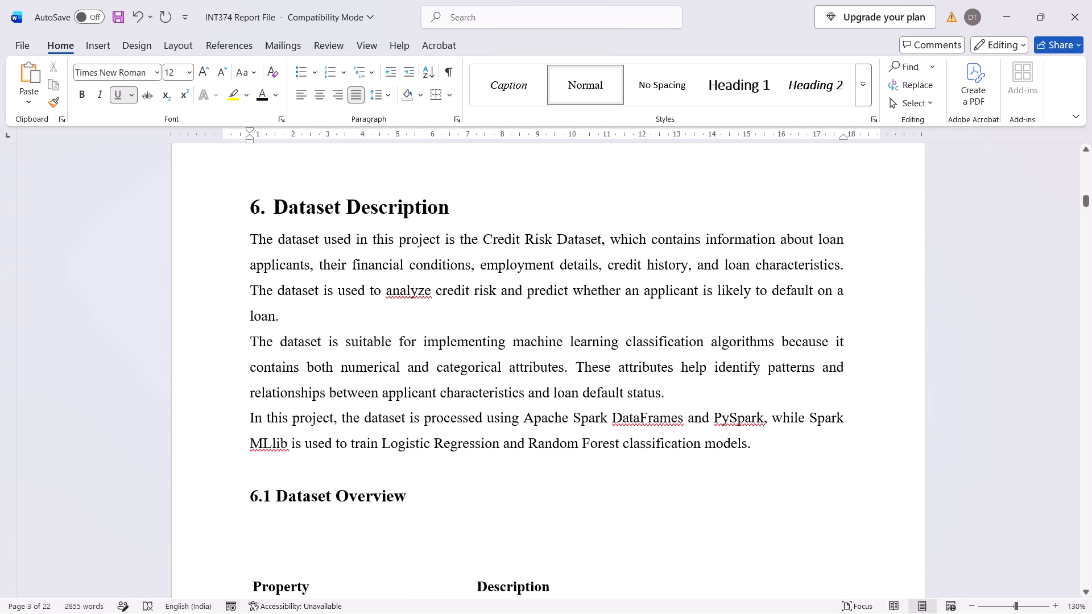
{"action": "left_click_drag", "start_coordinate": [768, 446], "coordinate": [225, 246]}
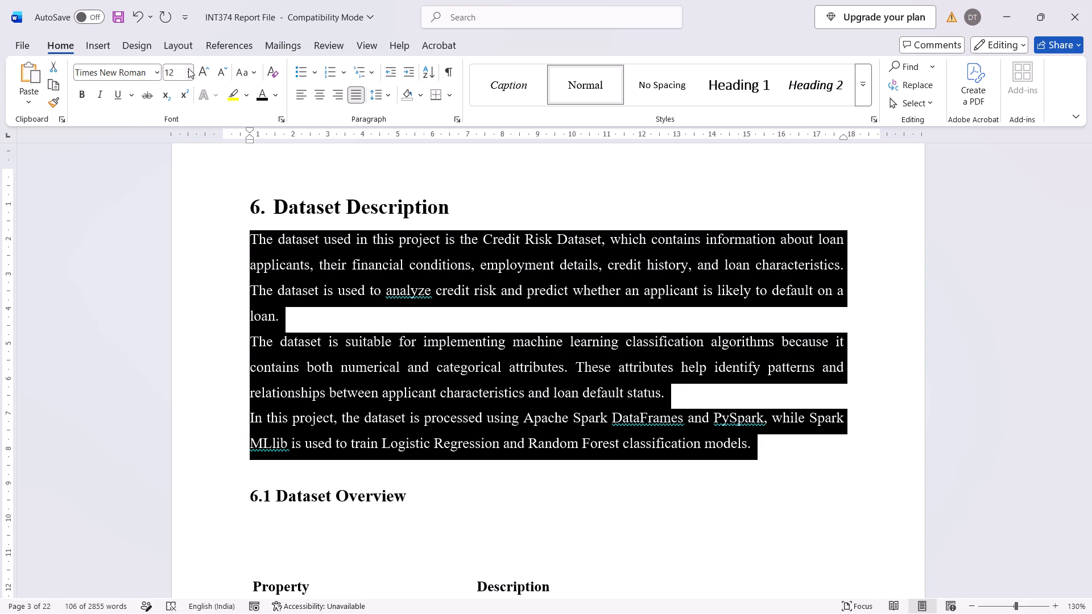
{"action": "left_click", "coordinate": [470, 199]}
Remove the two blank lines between the "6.1 Dataset Overview" heading and the Property/Description table.
{"action": "scroll", "coordinate": [470, 199], "scroll_direction": "down", "scroll_amount": 1}
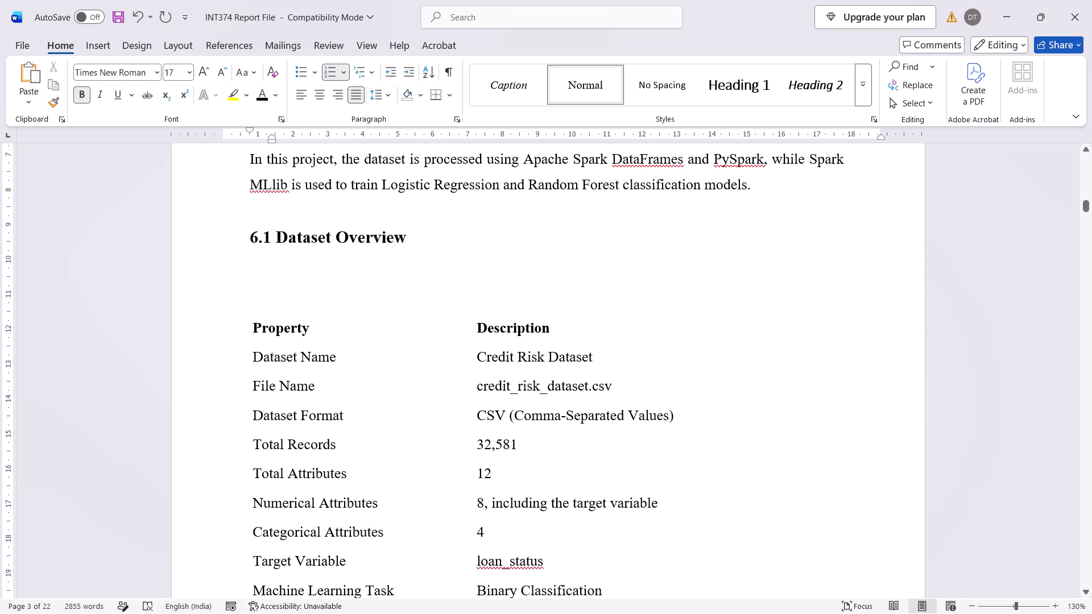
{"action": "left_click", "coordinate": [419, 259]}
{"action": "key", "text": "BackSpace"}
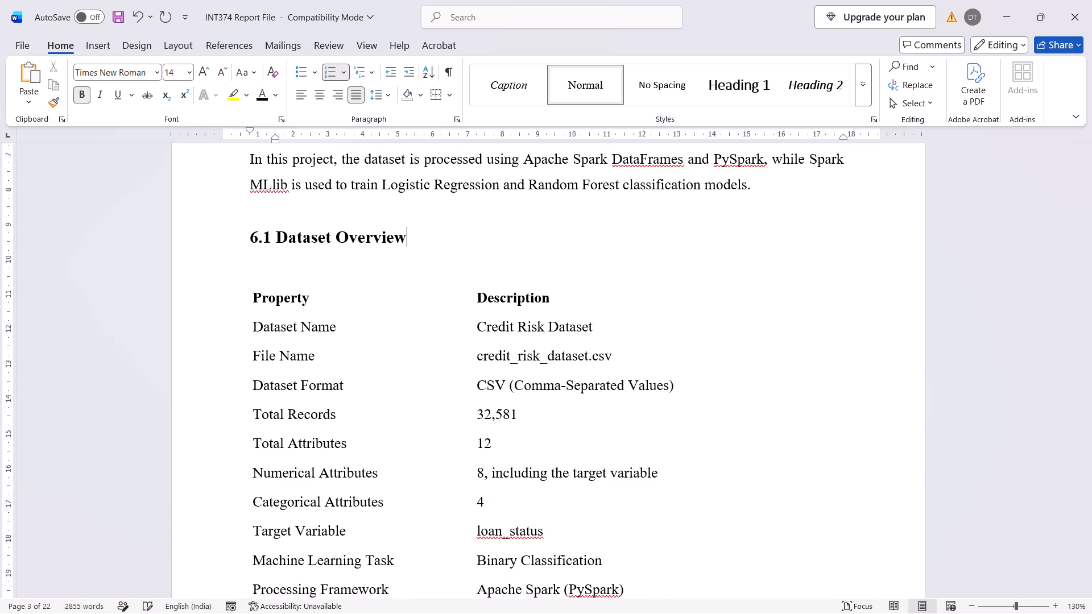
{"action": "key", "text": "Down"}
{"action": "key", "text": "BackSpace"}
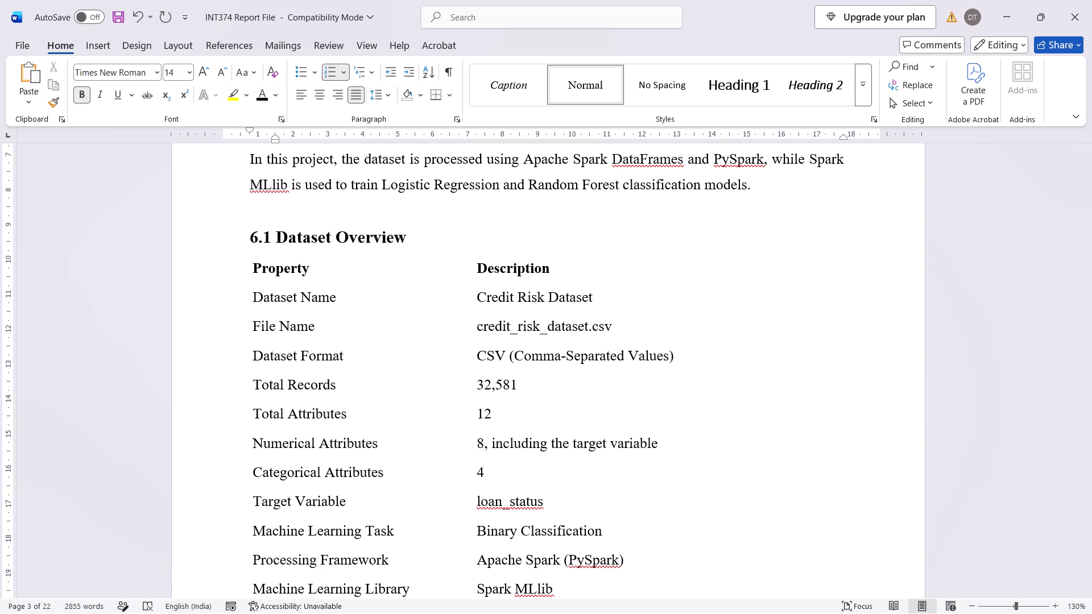
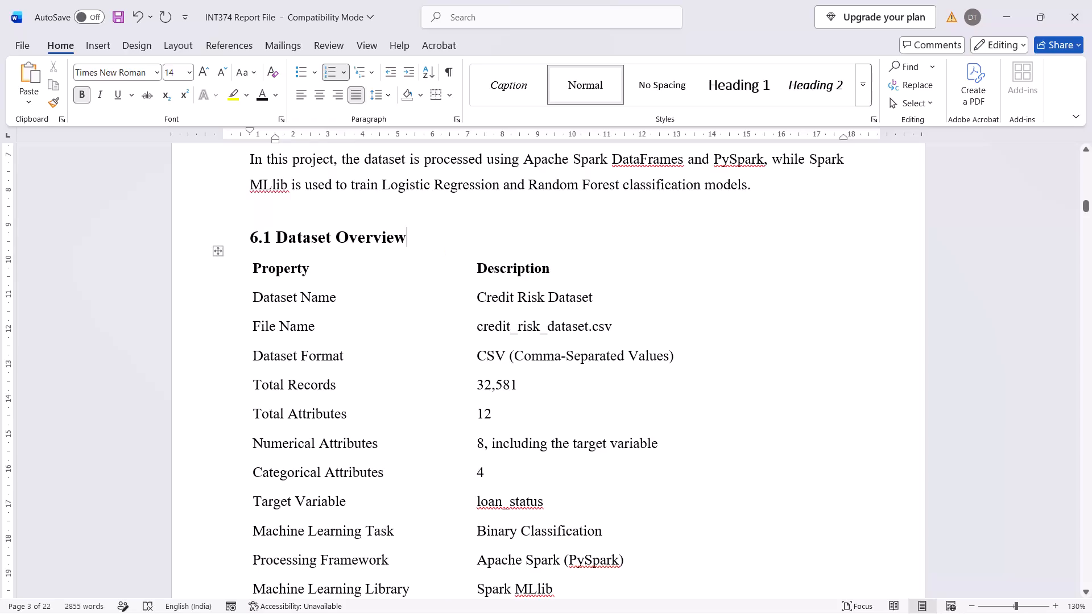
Italicize the paragraph beginning "The original dataset contains" below the Property/Description table in section 6.1.
{"action": "scroll", "coordinate": [345, 293], "scroll_direction": "down", "scroll_amount": 2}
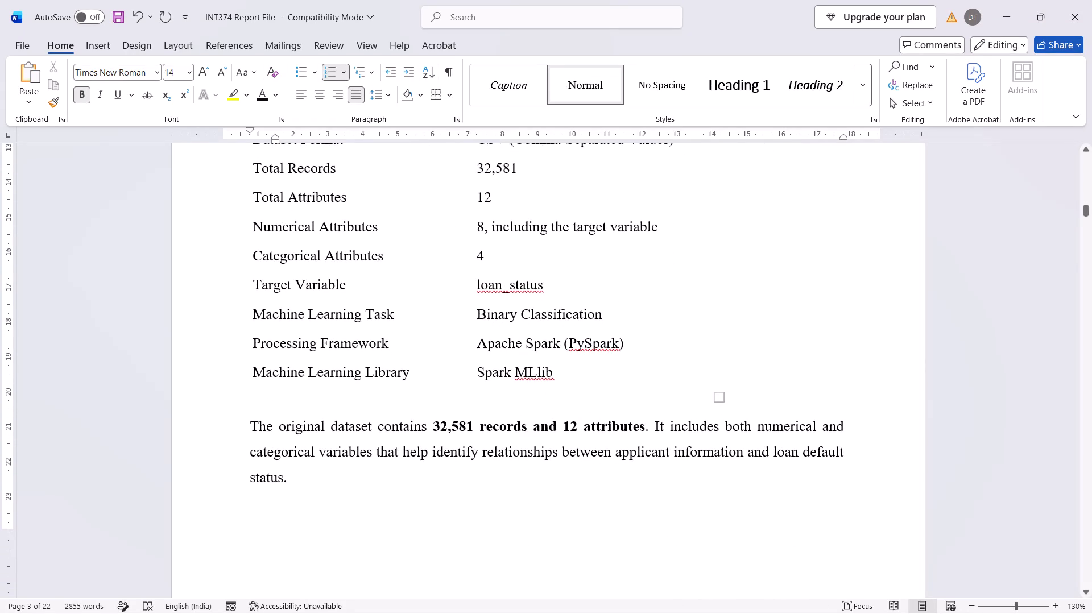
{"action": "scroll", "coordinate": [345, 293], "scroll_direction": "down", "scroll_amount": 1}
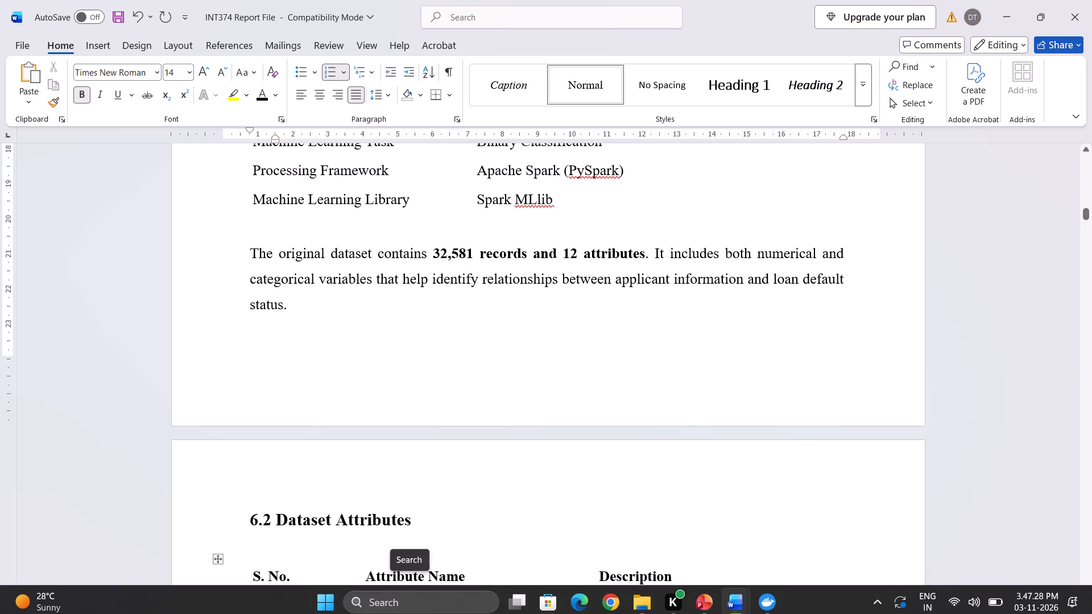
{"action": "scroll", "coordinate": [463, 562], "scroll_direction": "up", "scroll_amount": 1}
{"action": "scroll", "coordinate": [463, 562], "scroll_direction": "down", "scroll_amount": 1, "text": "ctrl"}
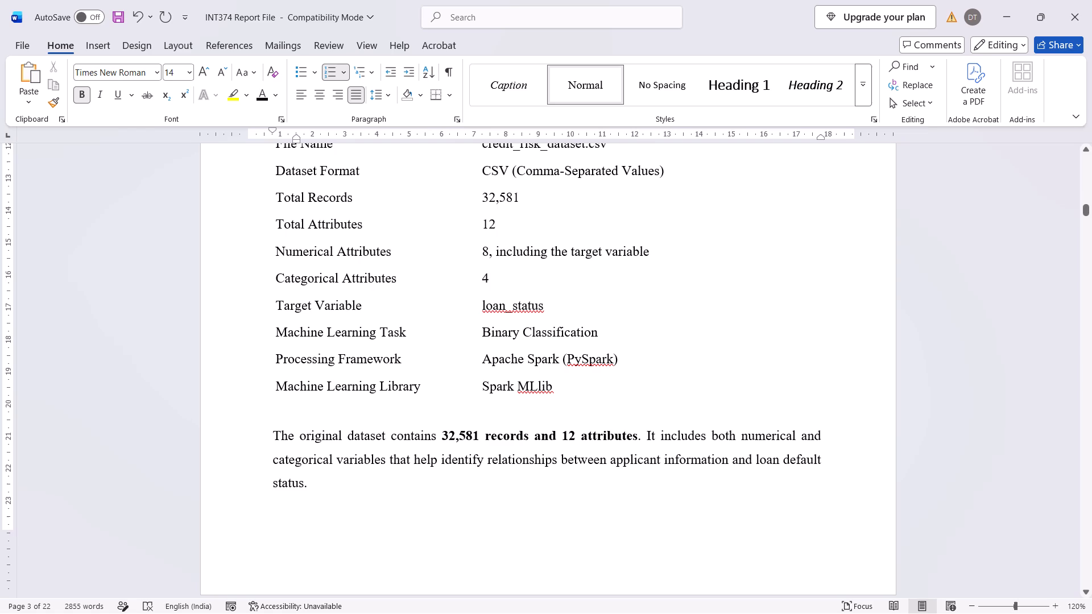
{"action": "left_click_drag", "start_coordinate": [391, 522], "coordinate": [262, 434]}
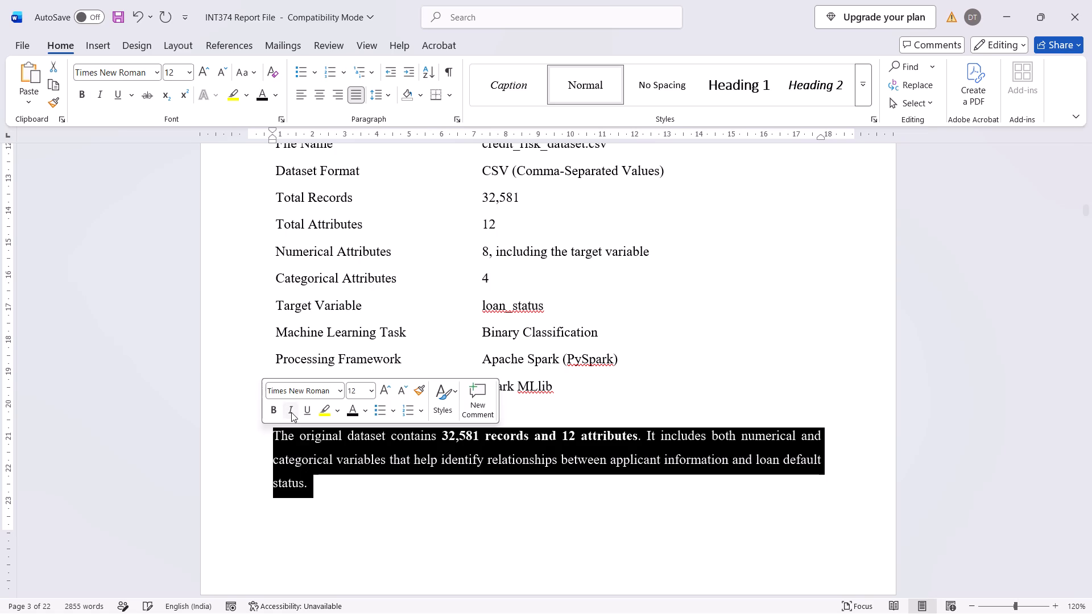
{"action": "left_click", "coordinate": [291, 412]}
{"action": "left_click", "coordinate": [397, 492]}
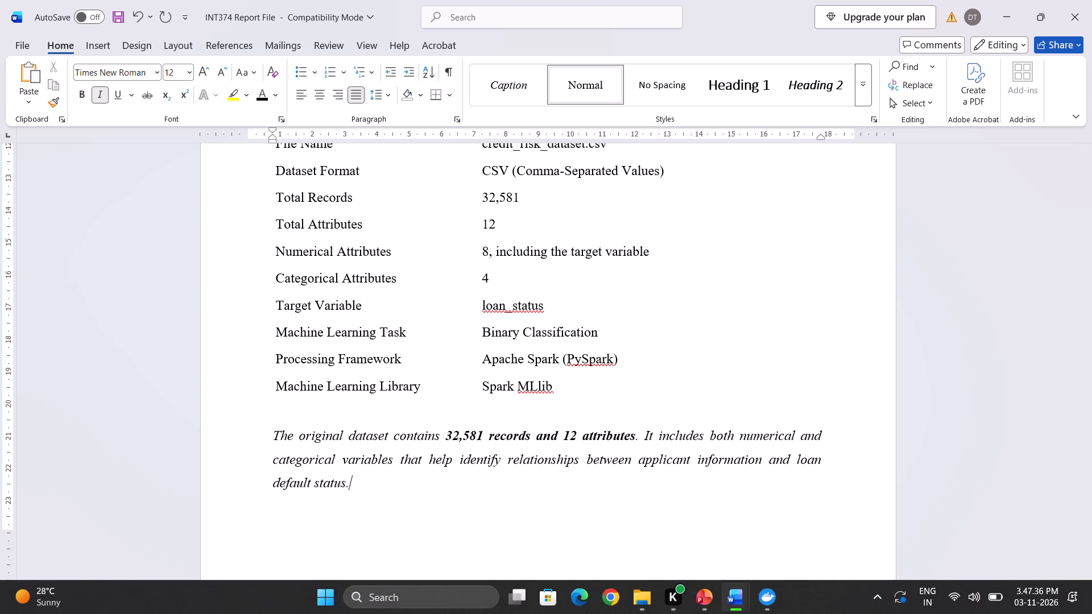
{"action": "scroll", "coordinate": [591, 613], "scroll_direction": "down", "scroll_amount": 1}
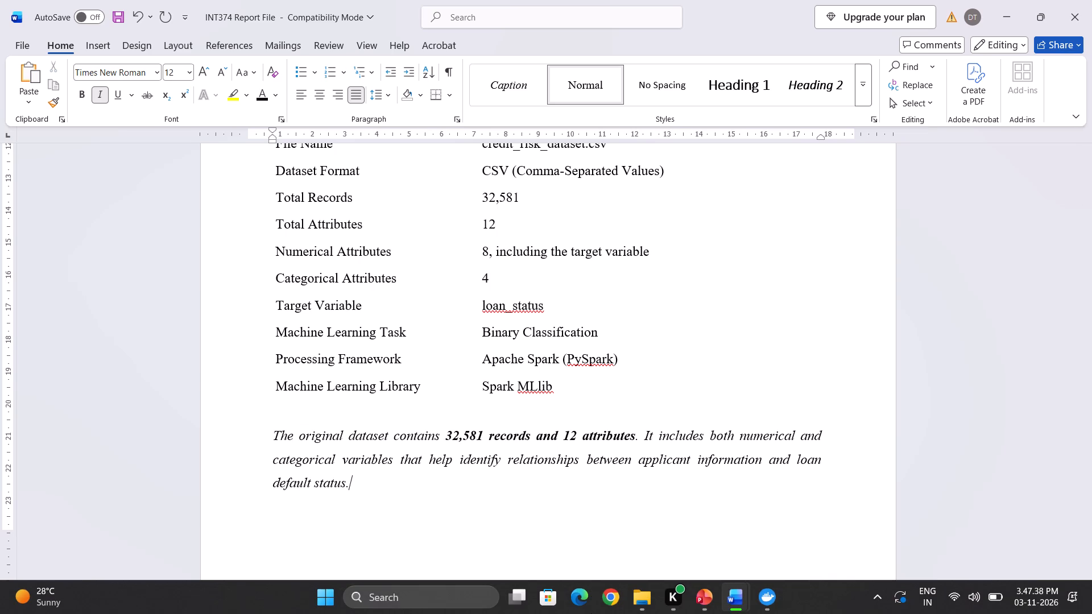
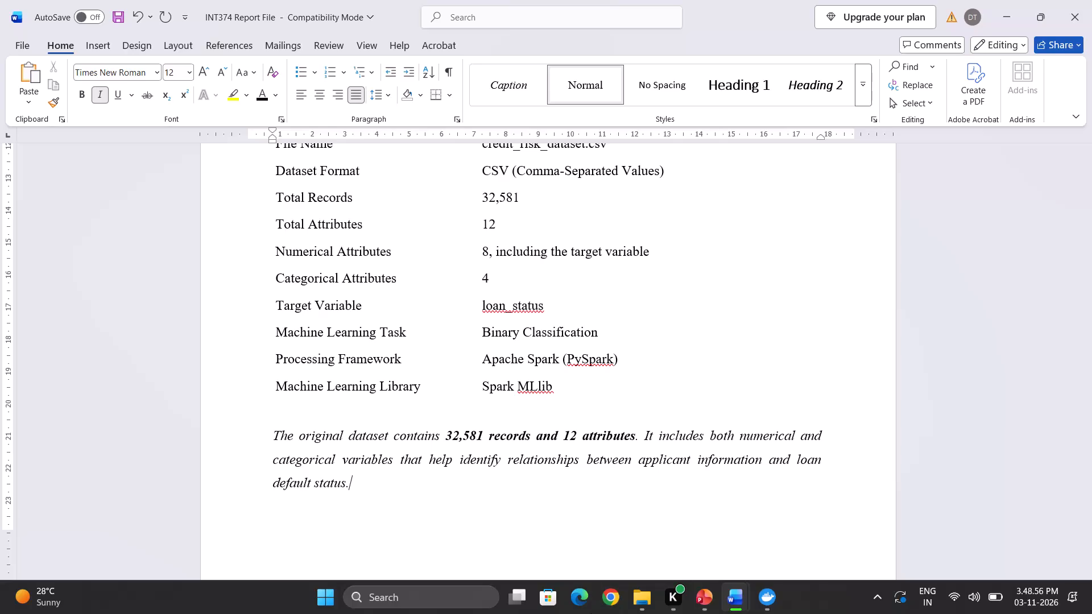
Review the text formatting from section 5, Objectives of the Project, through section 6.5, Data Quality and Preprocessing.
{"action": "scroll", "coordinate": [636, 545], "scroll_direction": "down", "scroll_amount": 1}
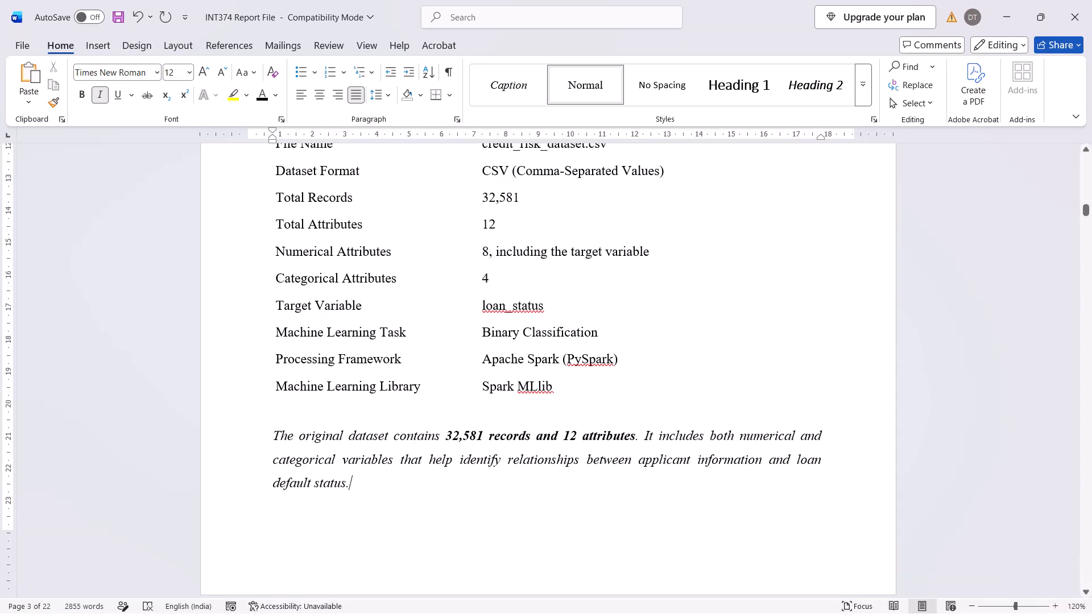
{"action": "scroll", "coordinate": [636, 545], "scroll_direction": "down", "scroll_amount": 1}
{"action": "scroll", "coordinate": [636, 545], "scroll_direction": "up", "scroll_amount": 5}
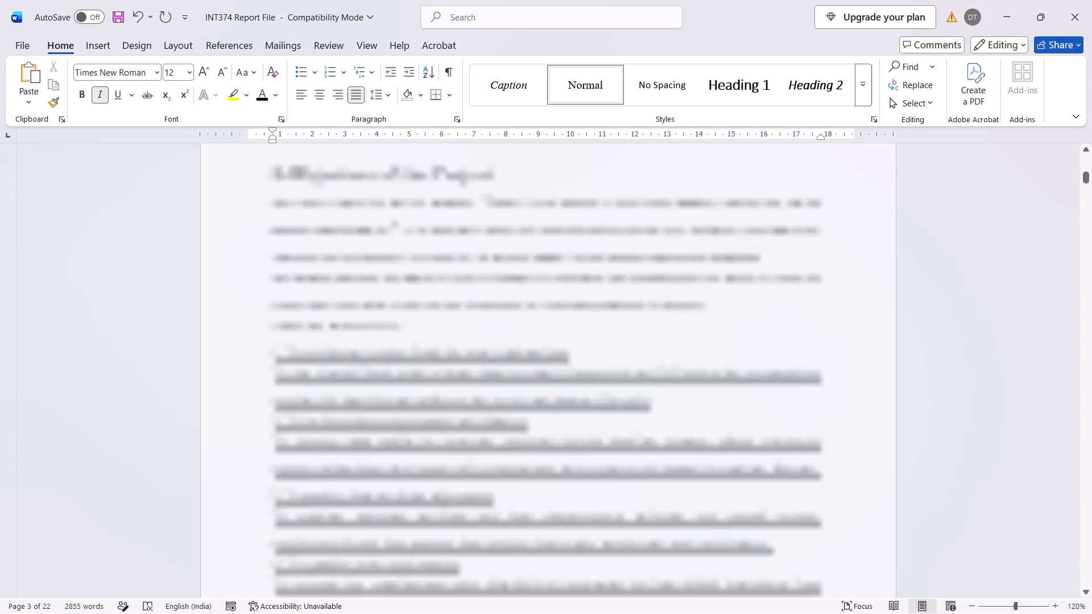
{"action": "scroll", "coordinate": [636, 545], "scroll_direction": "up", "scroll_amount": 4}
{"action": "scroll", "coordinate": [636, 545], "scroll_direction": "down", "scroll_amount": 1}
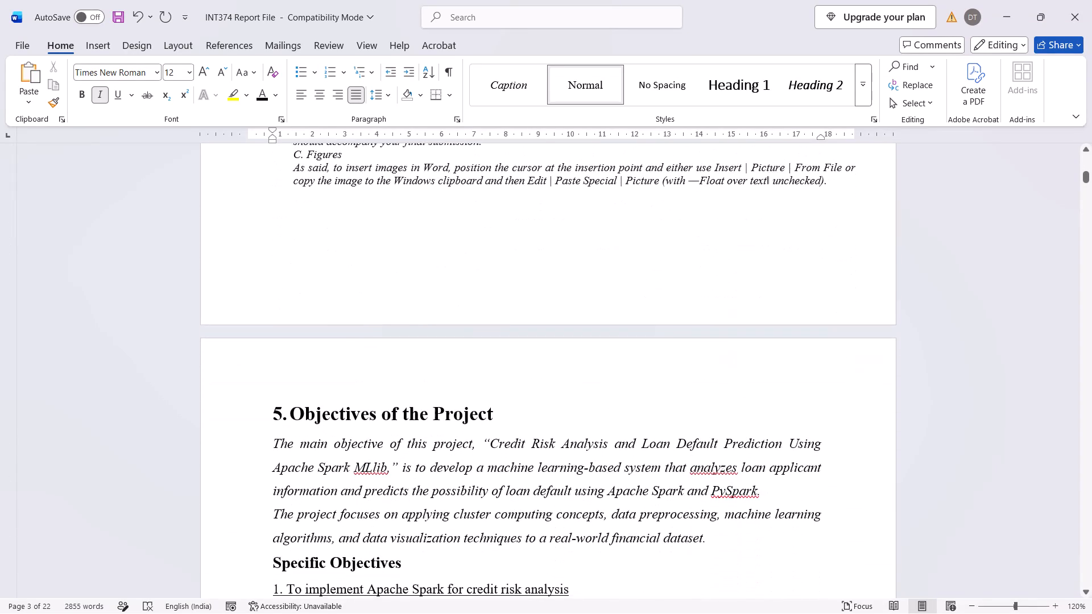
{"action": "scroll", "coordinate": [636, 545], "scroll_direction": "down", "scroll_amount": 2}
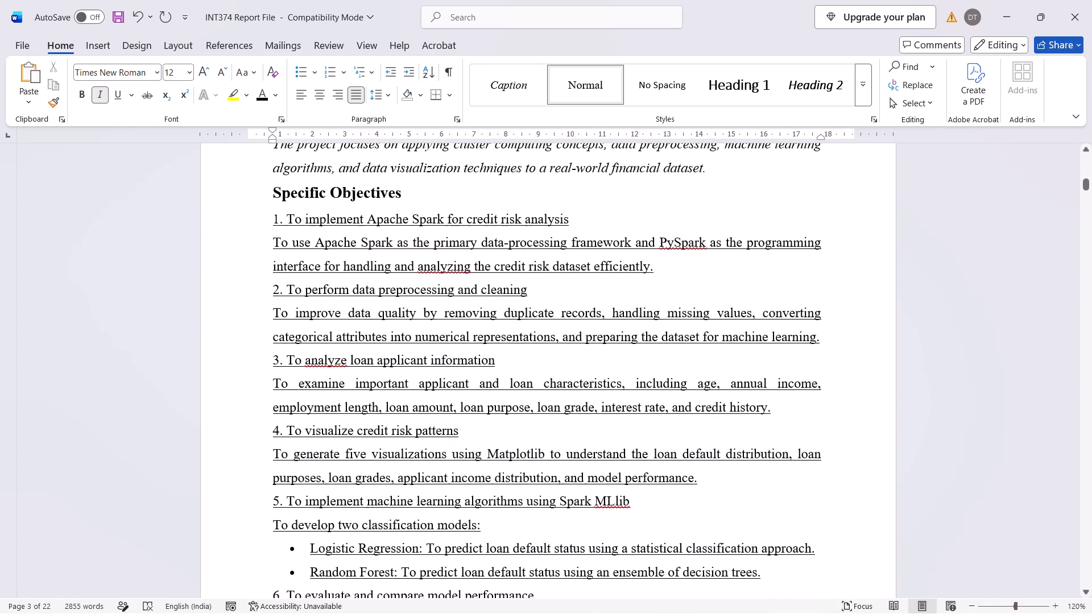
{"action": "scroll", "coordinate": [636, 545], "scroll_direction": "down", "scroll_amount": 1}
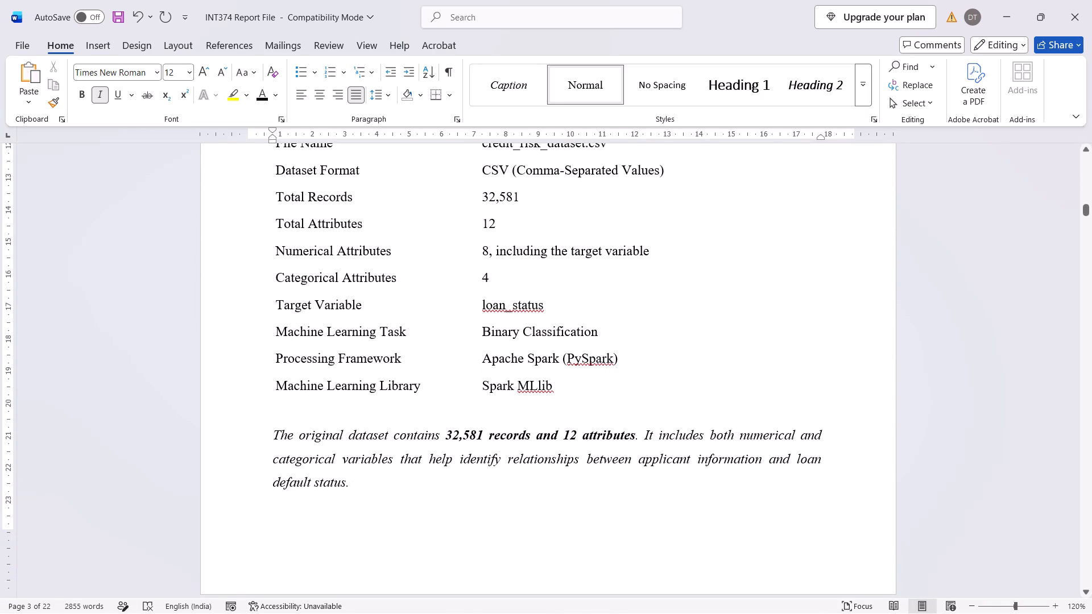
{"action": "scroll", "coordinate": [781, 568], "scroll_direction": "down", "scroll_amount": 1}
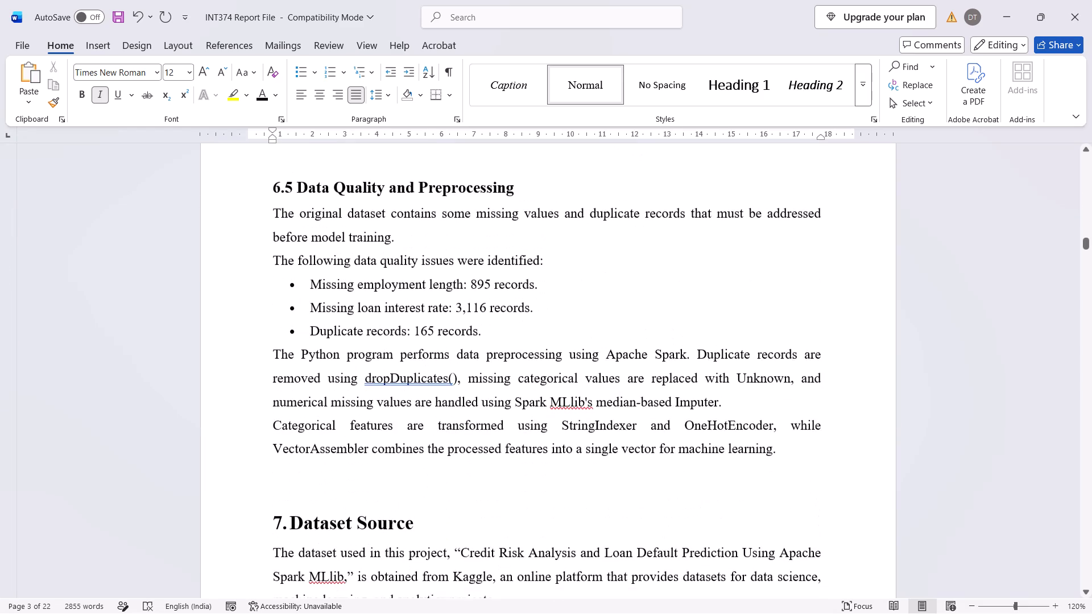
{"action": "scroll", "coordinate": [781, 568], "scroll_direction": "up", "scroll_amount": 1}
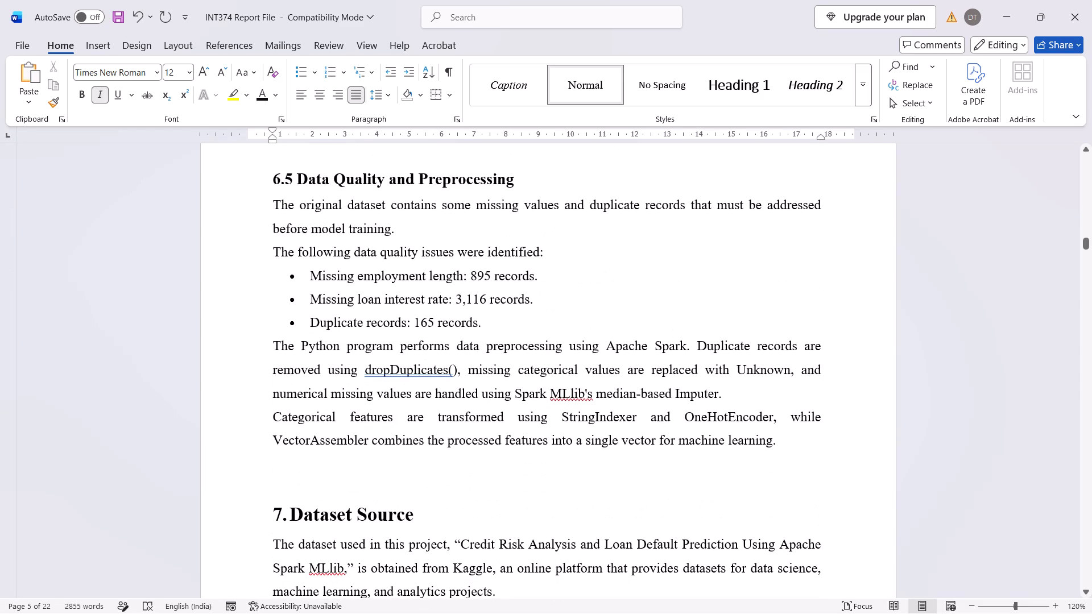
{"action": "scroll", "coordinate": [861, 545], "scroll_direction": "up", "scroll_amount": 2}
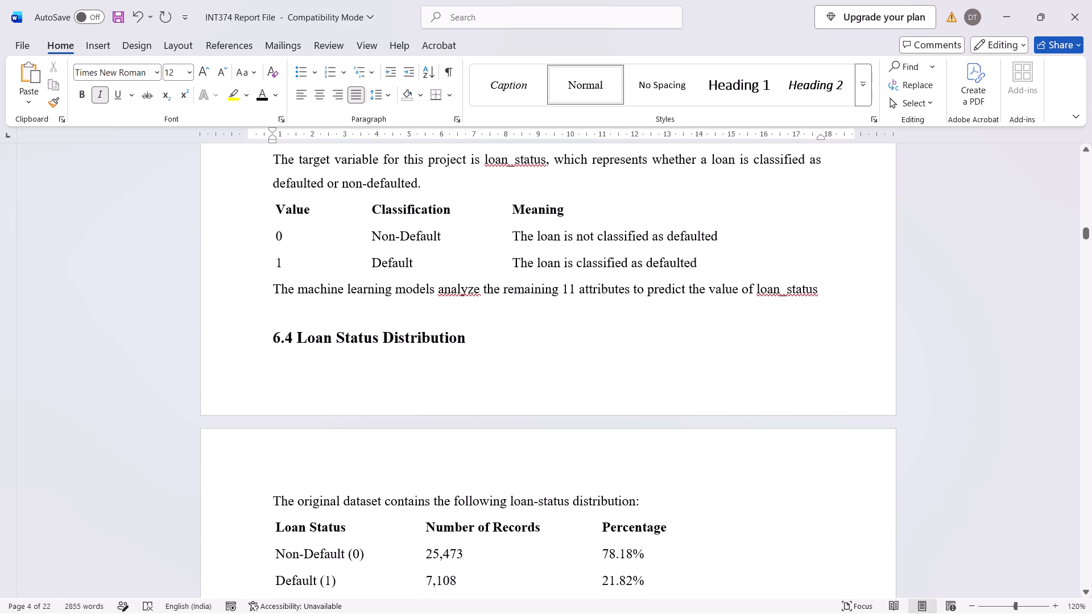
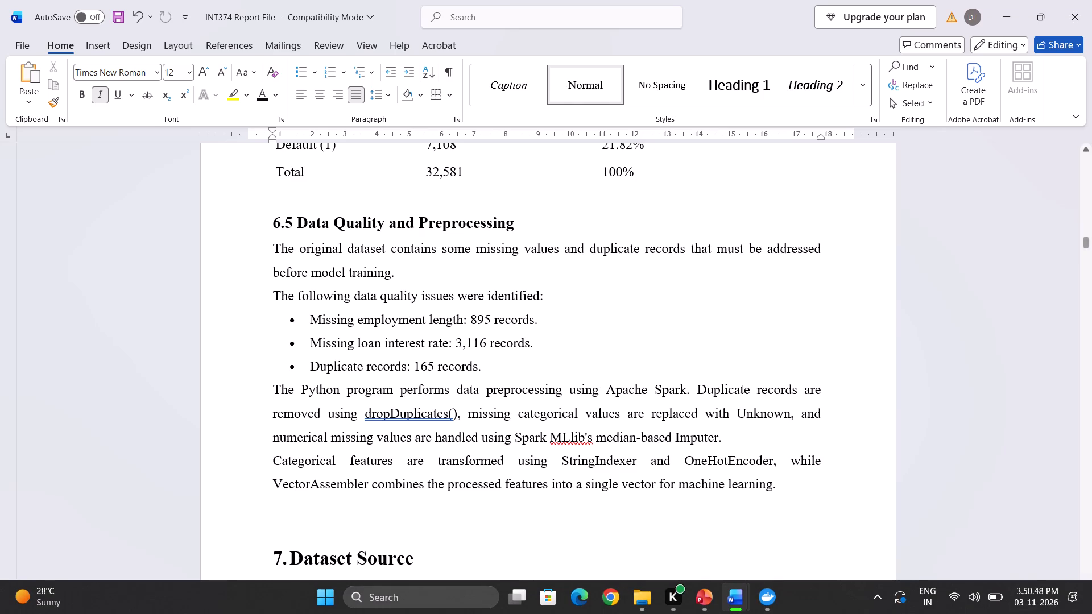
Switch to File Explorer and open the INT315 Report File PDF from Documents > Projects > Credit-Risk-Analysis.
{"action": "left_click", "coordinate": [635, 596]}
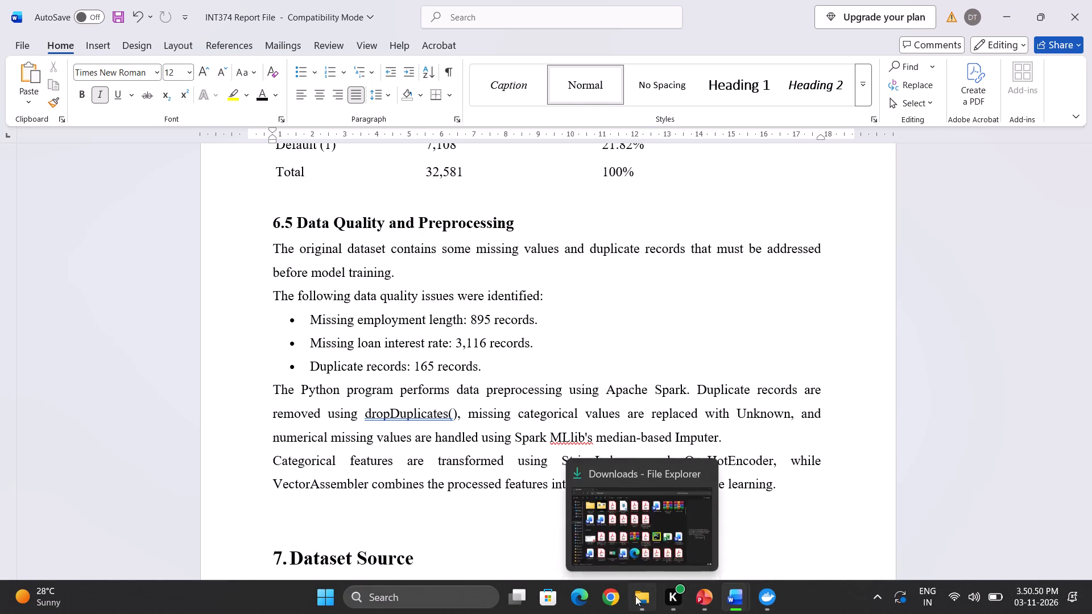
{"action": "left_click", "coordinate": [47, 358]}
{"action": "left_click", "coordinate": [52, 349]}
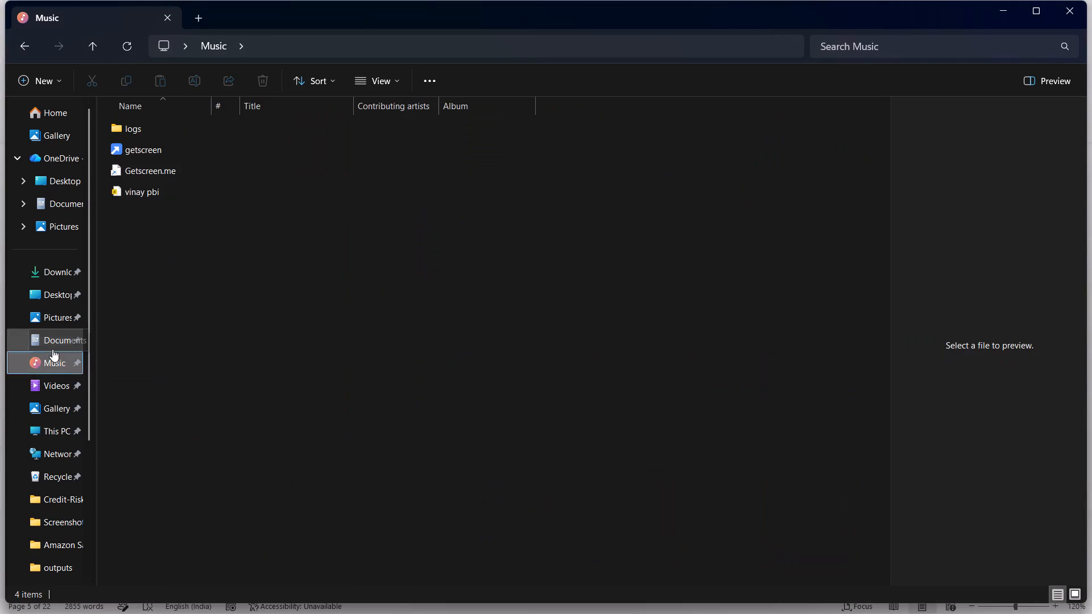
{"action": "double_click", "coordinate": [439, 160]}
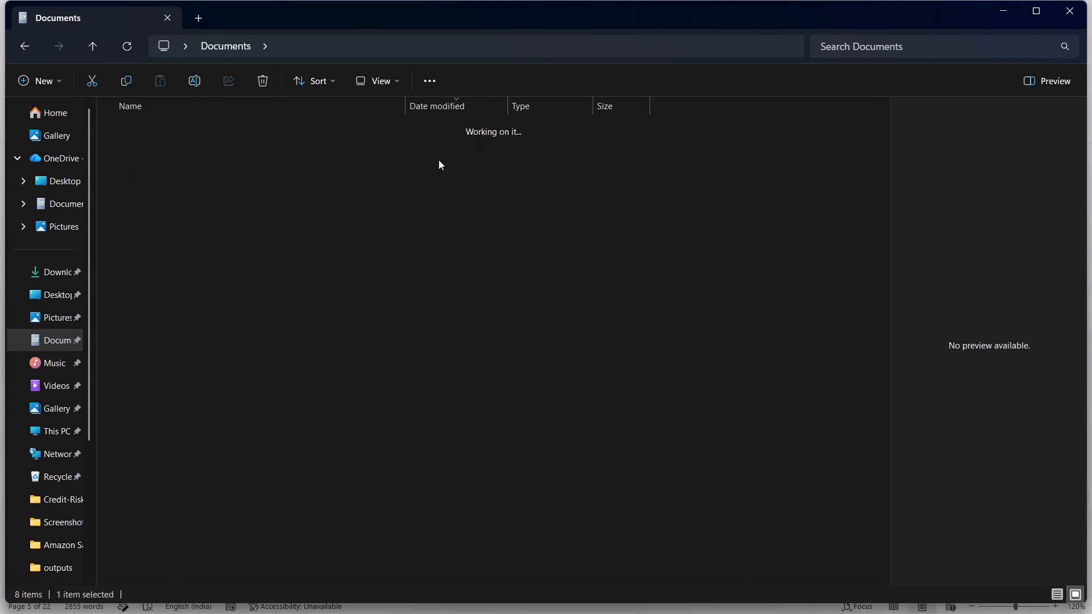
{"action": "double_click", "coordinate": [282, 189]}
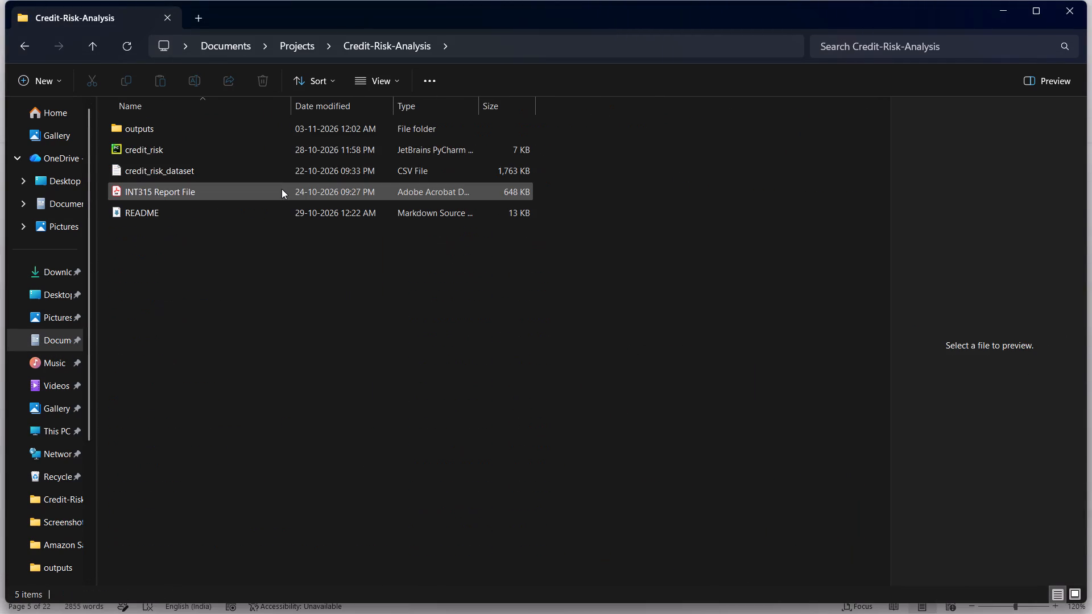
{"action": "double_click", "coordinate": [221, 196]}
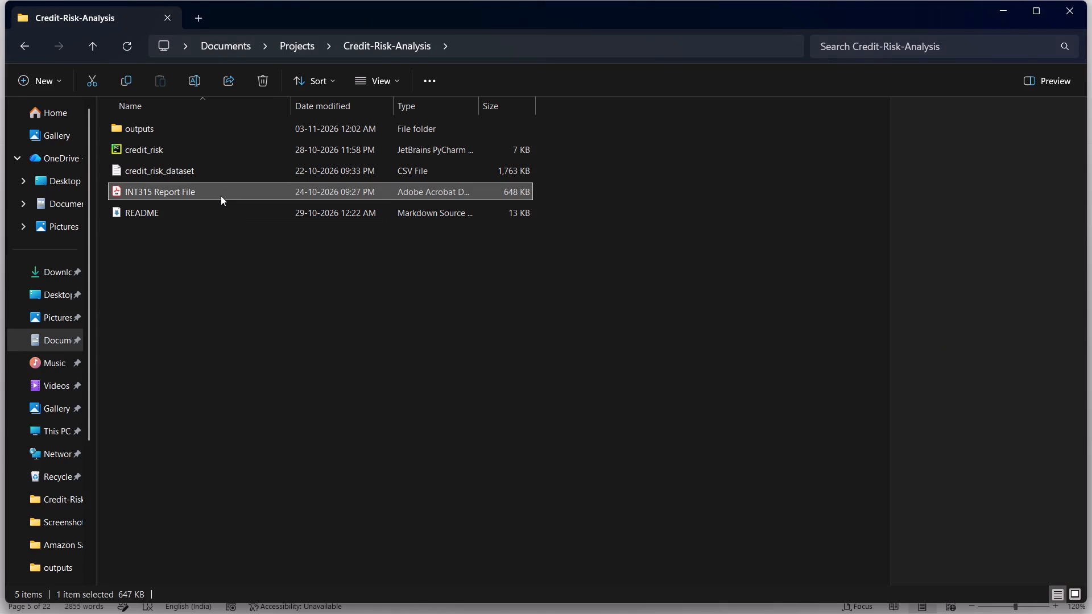
Examine the objectives, dataset tables and code pages of the INT315 report for reference, and close it and the folder window.
{"action": "scroll", "coordinate": [447, 336], "scroll_direction": "down", "scroll_amount": 2}
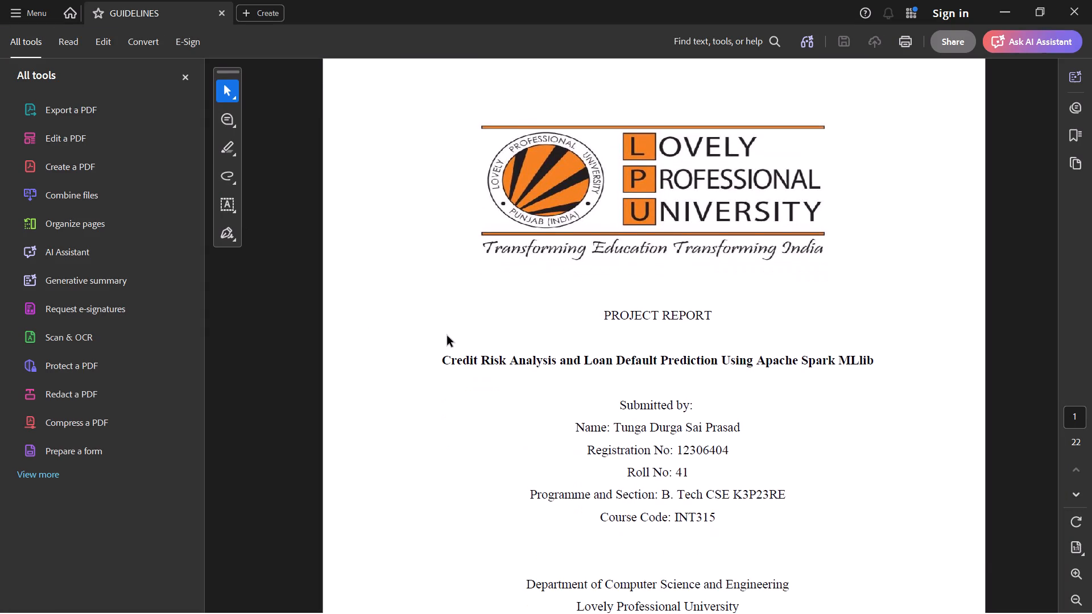
{"action": "scroll", "coordinate": [447, 336], "scroll_direction": "down", "scroll_amount": 9}
{"action": "scroll", "coordinate": [447, 336], "scroll_direction": "up", "scroll_amount": 1}
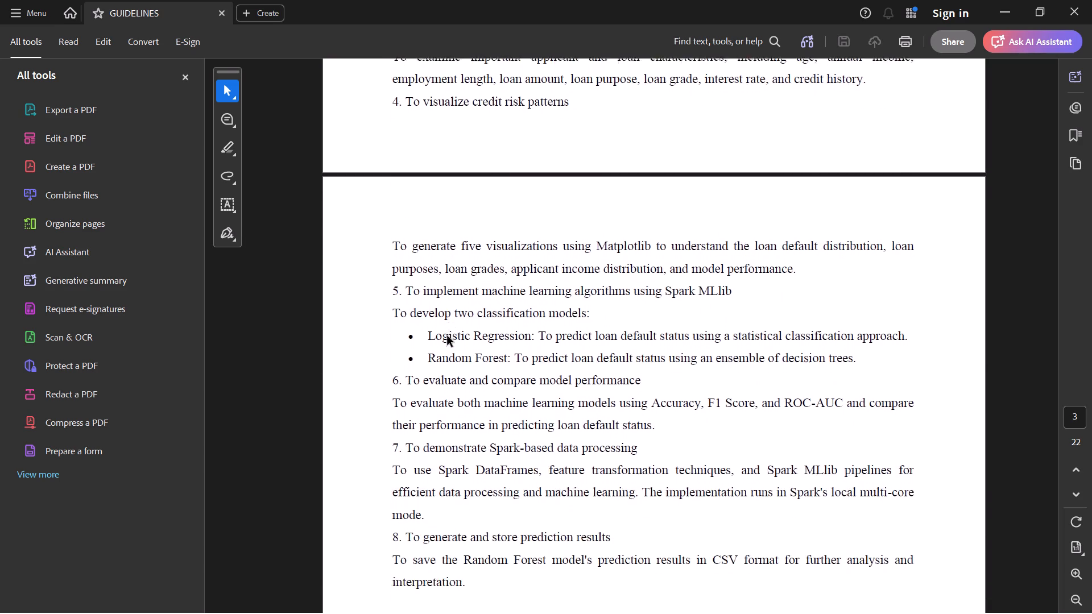
{"action": "scroll", "coordinate": [447, 336], "scroll_direction": "up", "scroll_amount": 6}
{"action": "scroll", "coordinate": [447, 336], "scroll_direction": "down", "scroll_amount": 4}
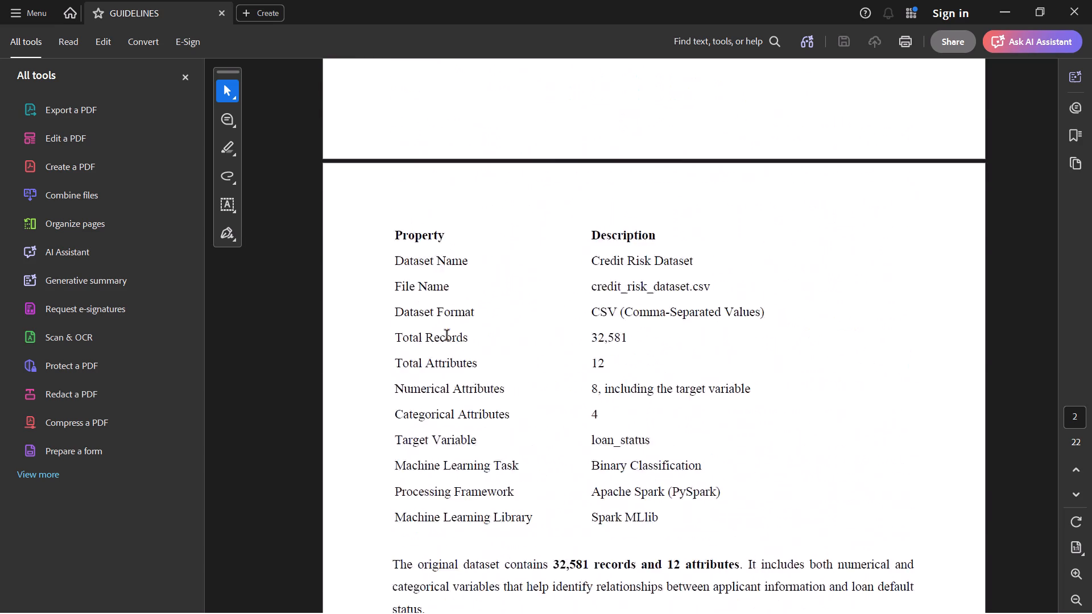
{"action": "scroll", "coordinate": [447, 336], "scroll_direction": "up", "scroll_amount": 7}
{"action": "scroll", "coordinate": [447, 336], "scroll_direction": "down", "scroll_amount": 2}
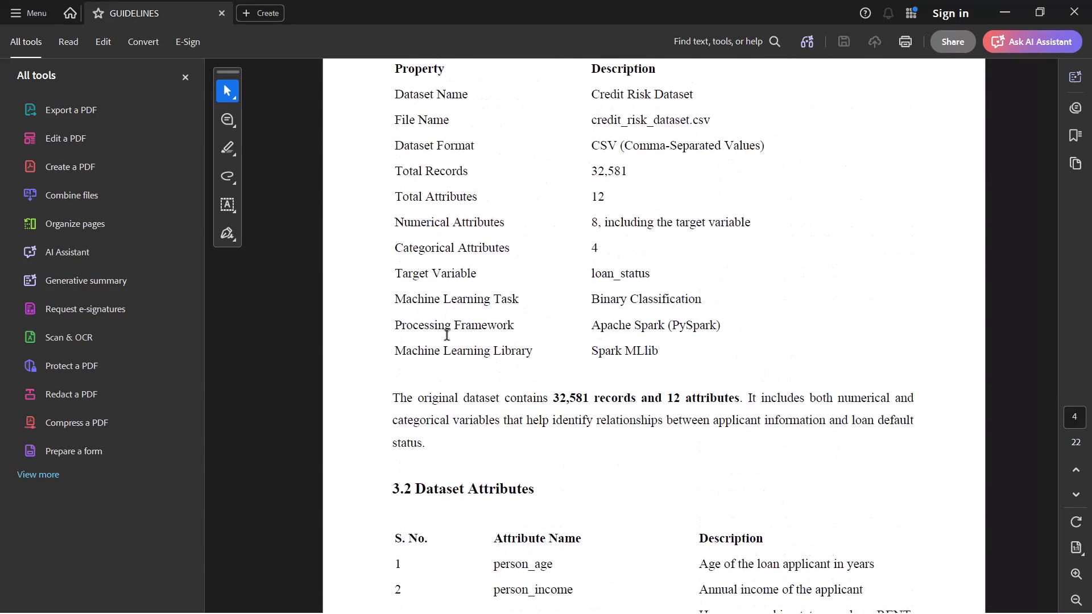
{"action": "scroll", "coordinate": [447, 336], "scroll_direction": "down", "scroll_amount": 13}
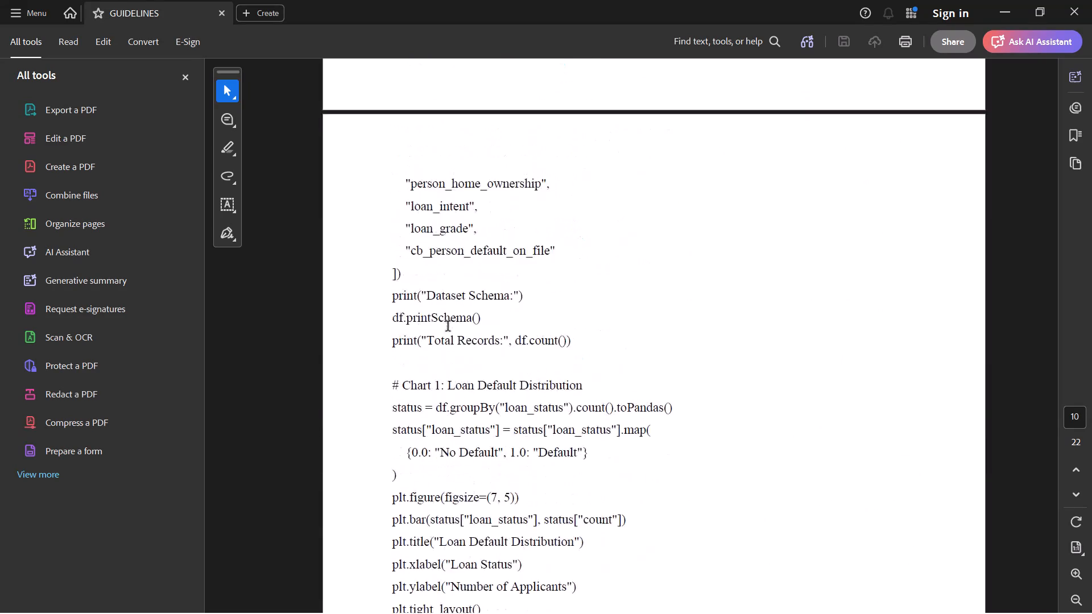
{"action": "scroll", "coordinate": [448, 327], "scroll_direction": "down", "scroll_amount": 6}
{"action": "left_click", "coordinate": [1091, 0]}
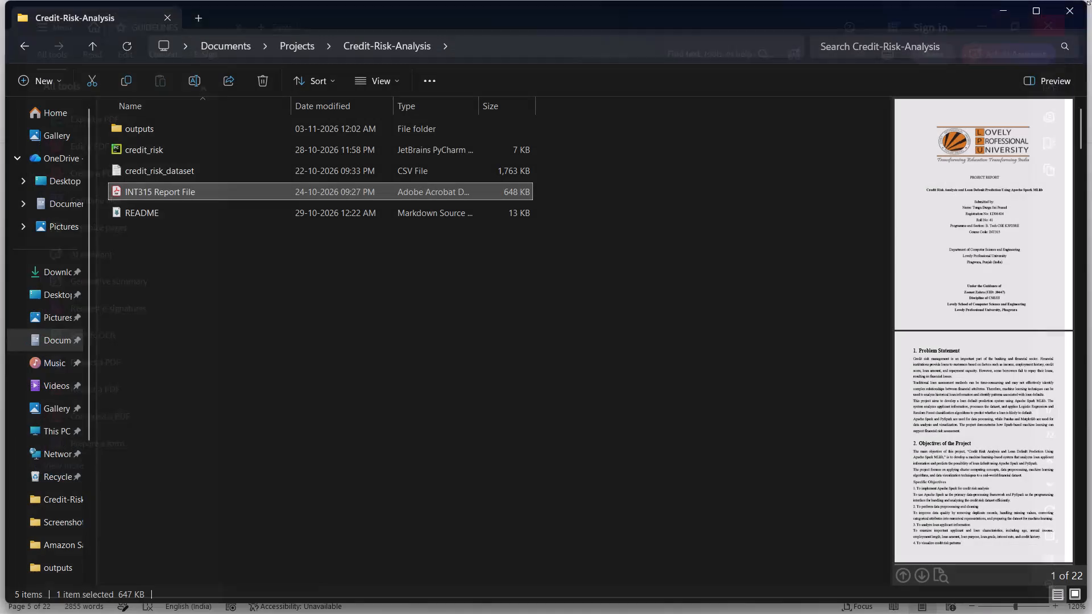
{"action": "left_click", "coordinate": [1065, 13]}
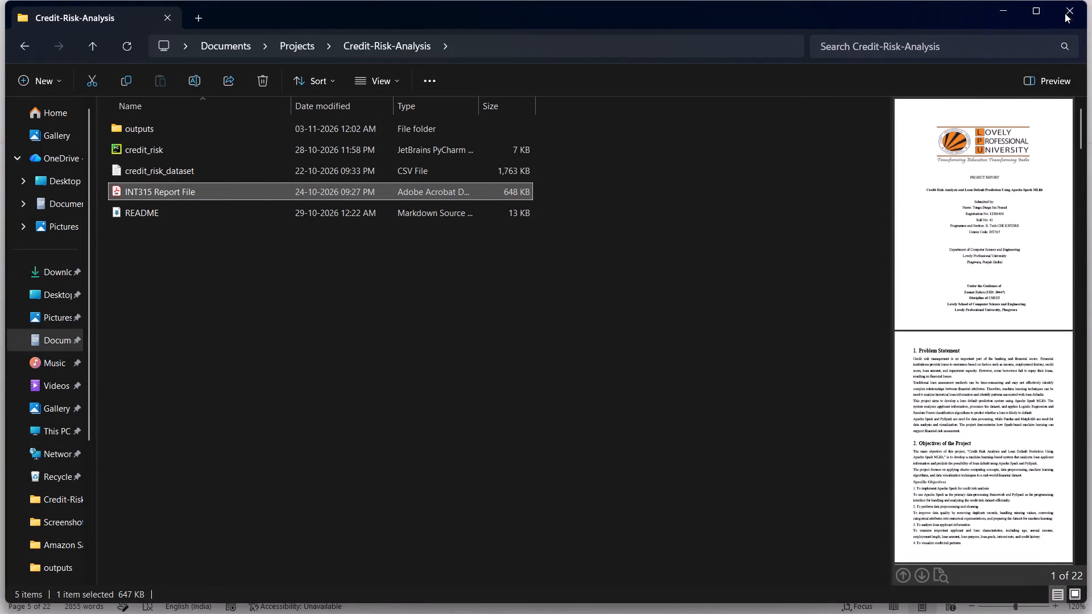
In the INT374 report, select the 6.2 Dataset Attributes table and insert a one-row, five-column table in its S. No. header cell.
{"action": "scroll", "coordinate": [625, 407], "scroll_direction": "up", "scroll_amount": 12}
{"action": "scroll", "coordinate": [625, 407], "scroll_direction": "down", "scroll_amount": 2}
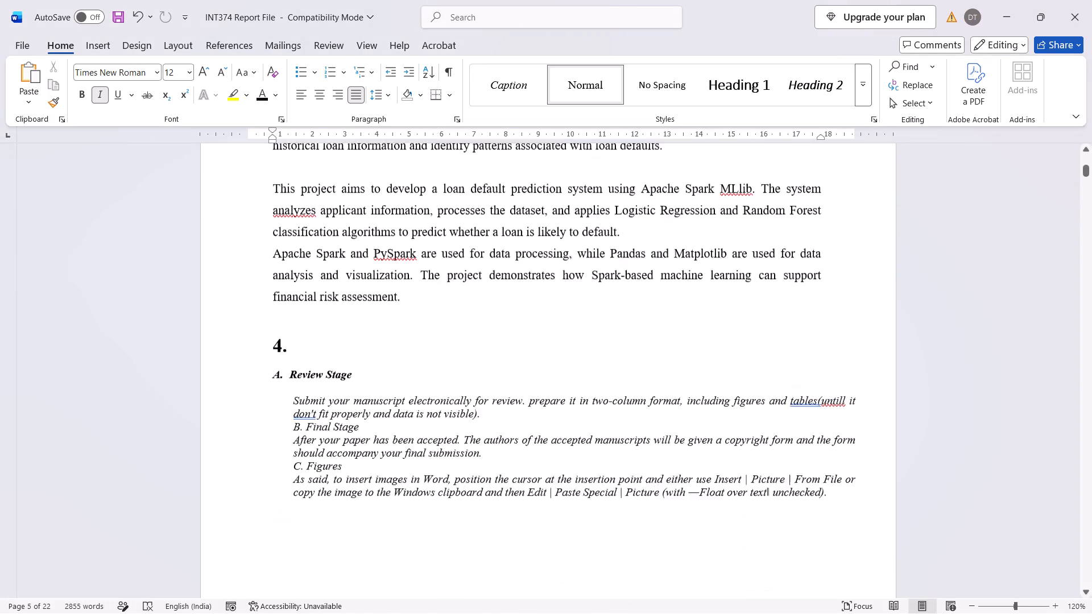
{"action": "scroll", "coordinate": [625, 407], "scroll_direction": "down", "scroll_amount": 2}
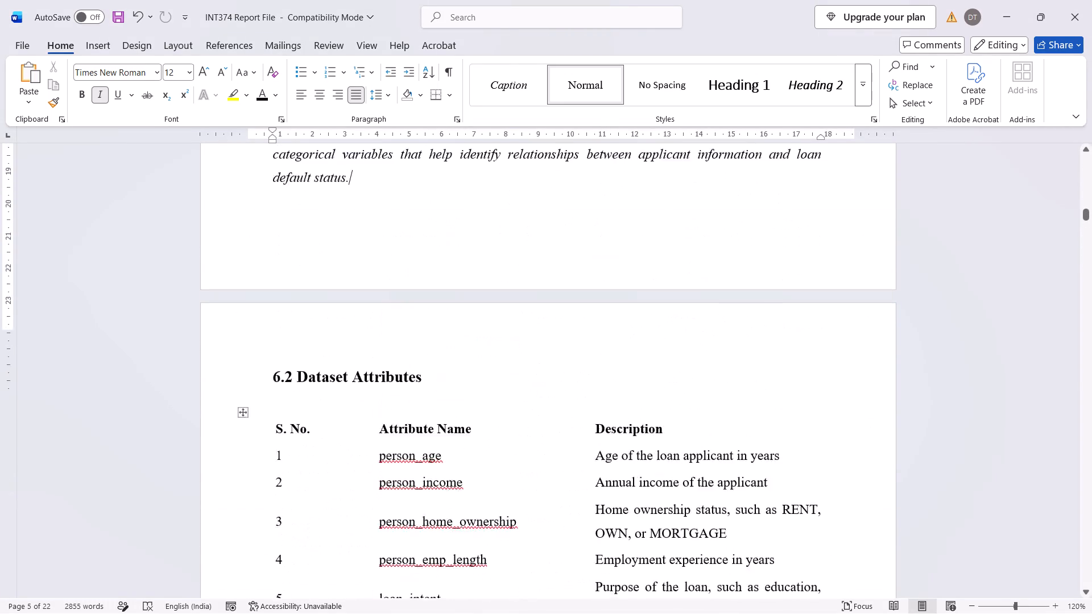
{"action": "scroll", "coordinate": [625, 407], "scroll_direction": "down", "scroll_amount": 1}
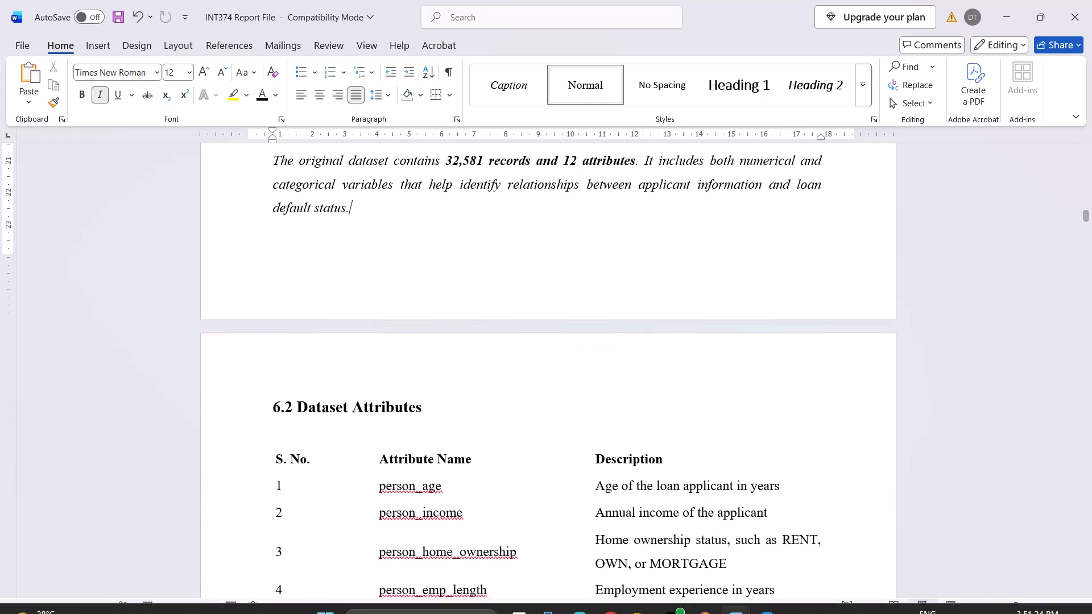
{"action": "scroll", "coordinate": [601, 532], "scroll_direction": "down", "scroll_amount": 1}
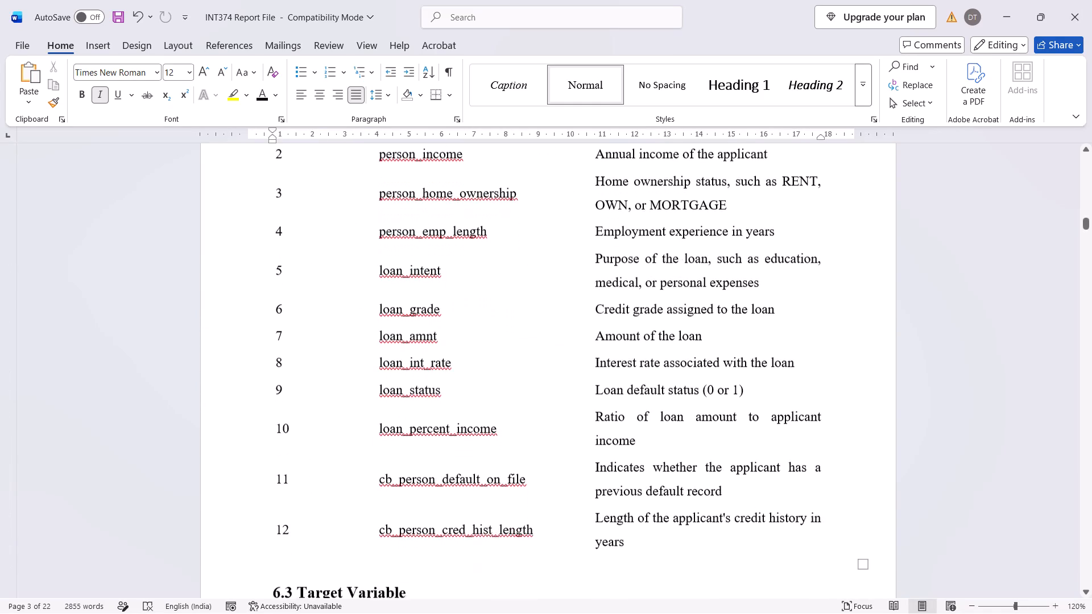
{"action": "scroll", "coordinate": [601, 532], "scroll_direction": "down", "scroll_amount": 1}
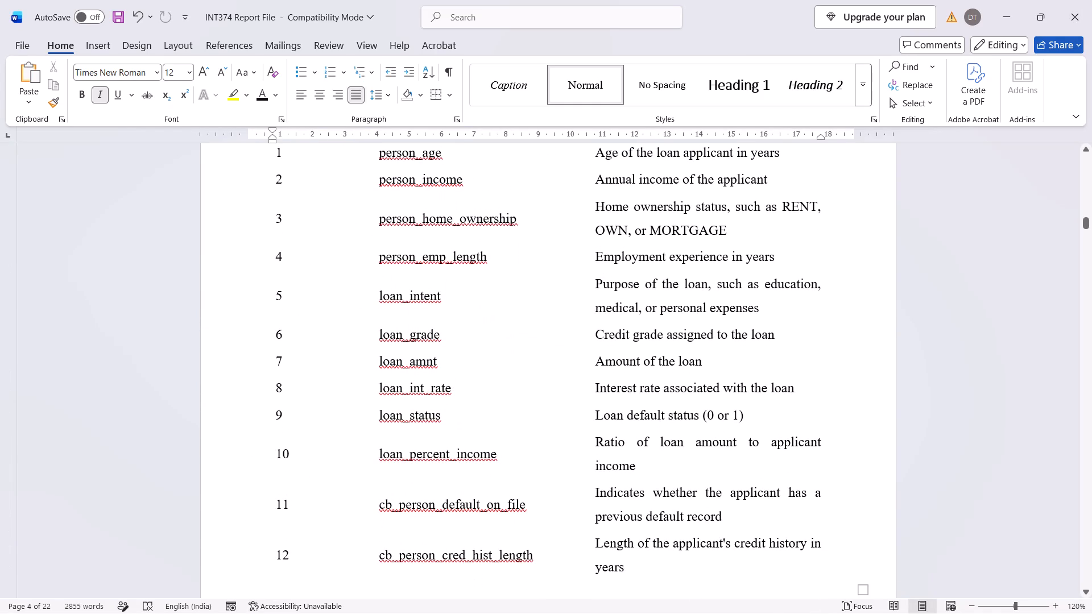
{"action": "left_click_drag", "start_coordinate": [655, 569], "coordinate": [221, 140]}
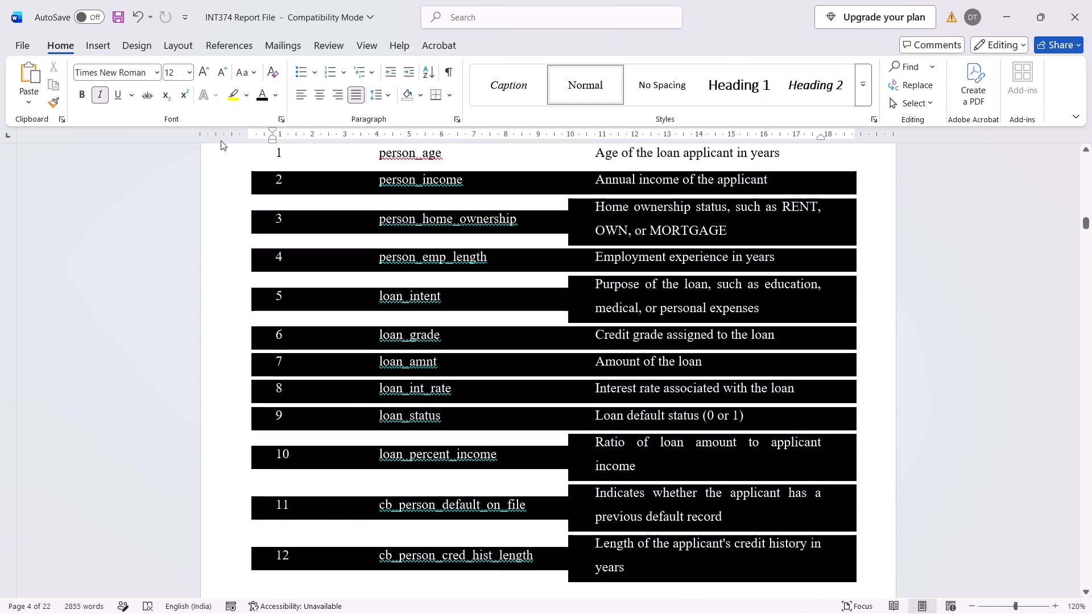
{"action": "left_click_drag", "start_coordinate": [221, 140], "coordinate": [237, 279]}
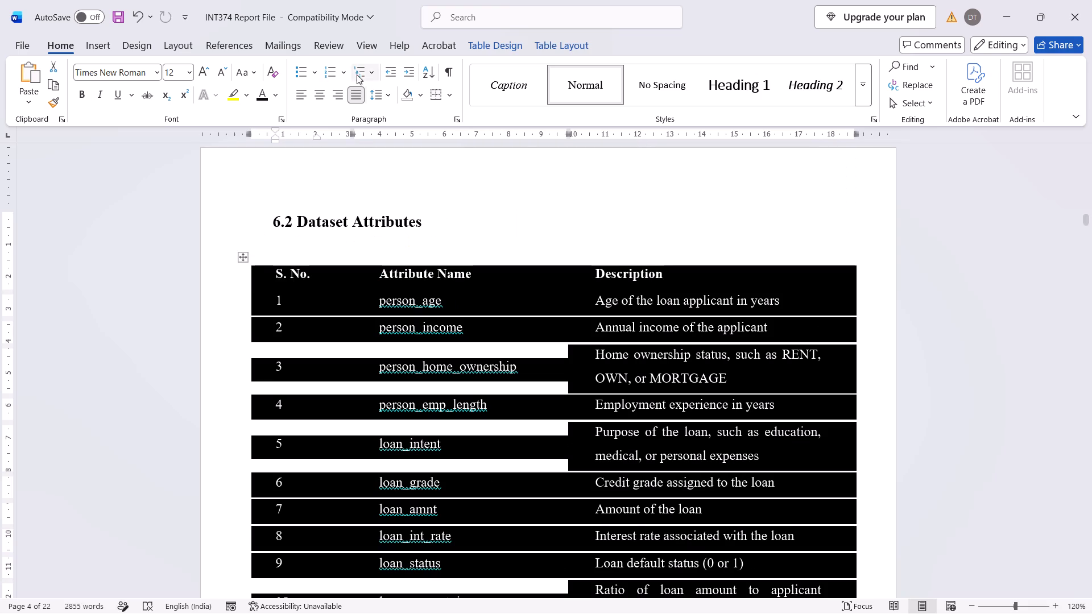
{"action": "left_click", "coordinate": [110, 38]}
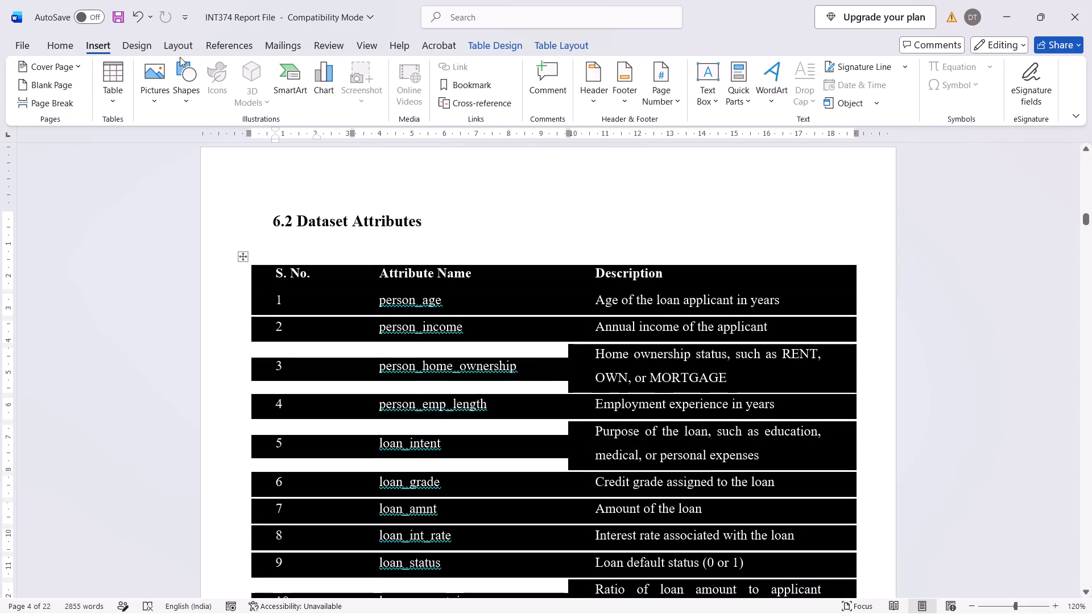
{"action": "left_click", "coordinate": [183, 57]}
{"action": "left_click", "coordinate": [109, 78]}
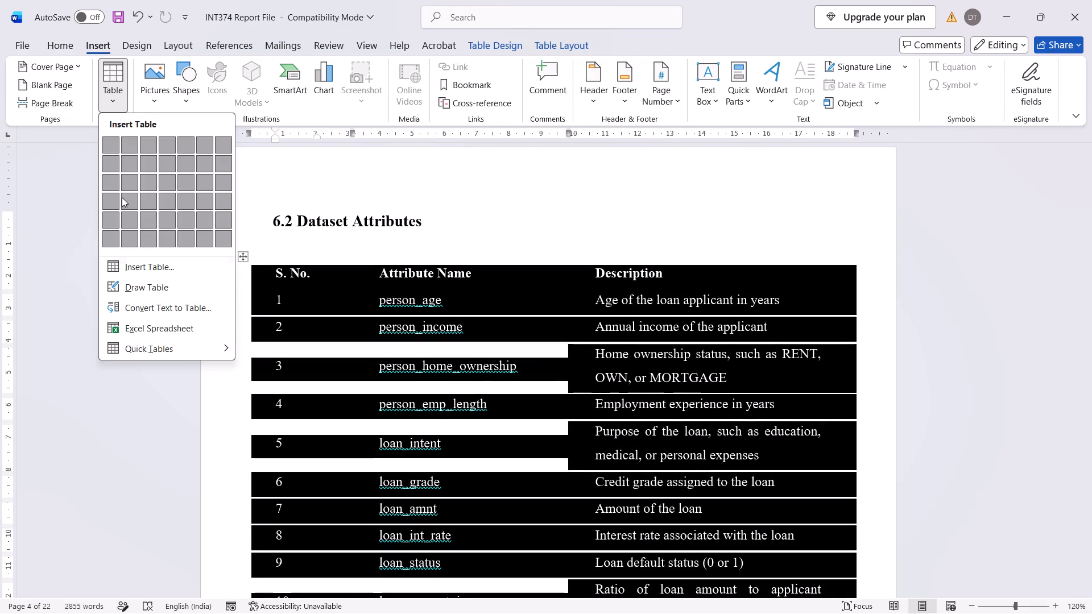
{"action": "left_click", "coordinate": [111, 149]}
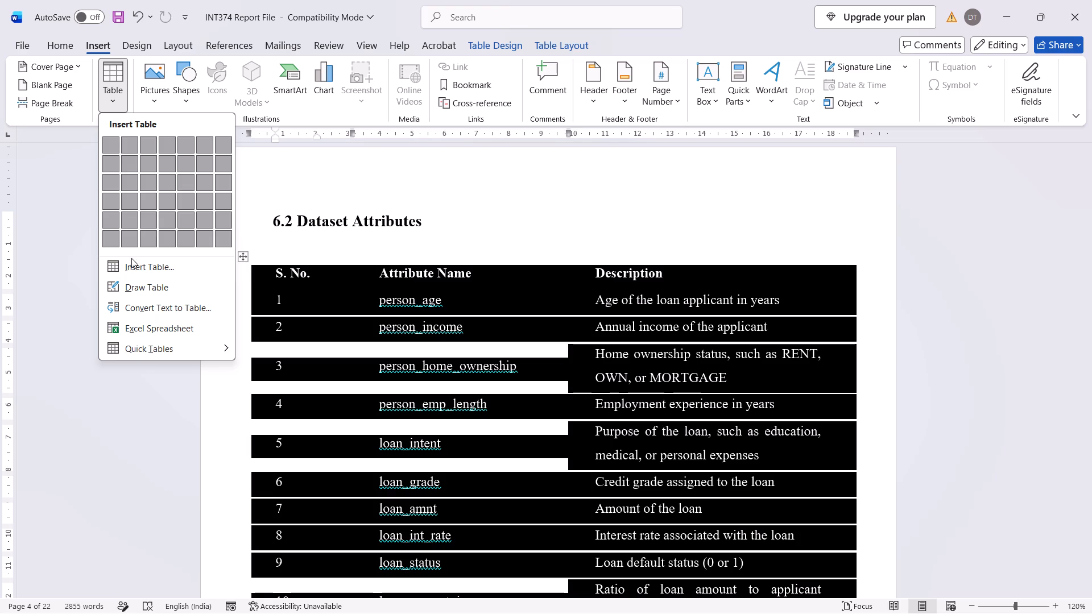
{"action": "left_click", "coordinate": [133, 263]}
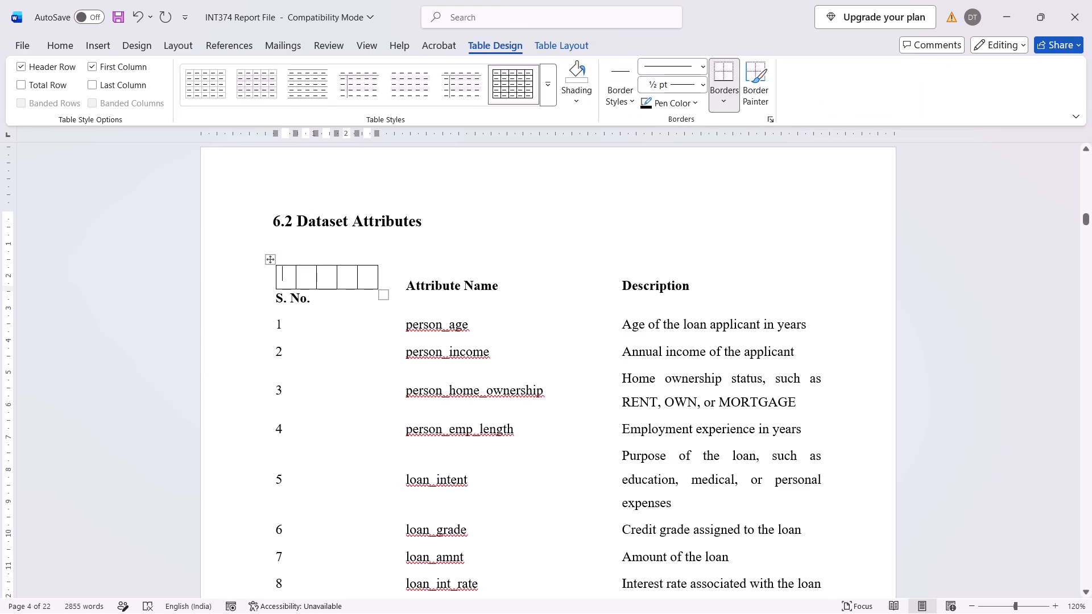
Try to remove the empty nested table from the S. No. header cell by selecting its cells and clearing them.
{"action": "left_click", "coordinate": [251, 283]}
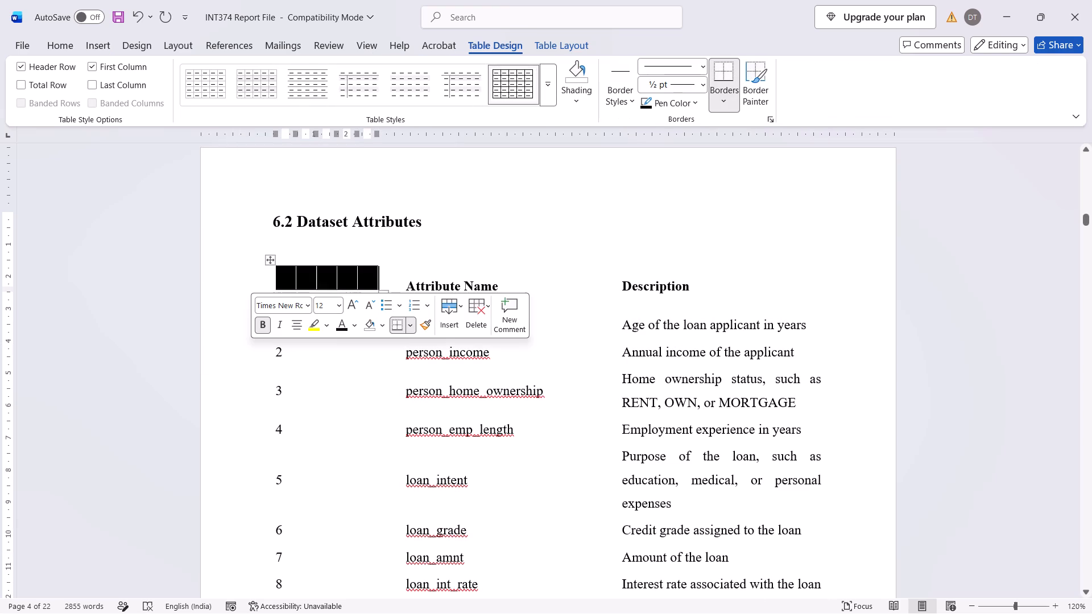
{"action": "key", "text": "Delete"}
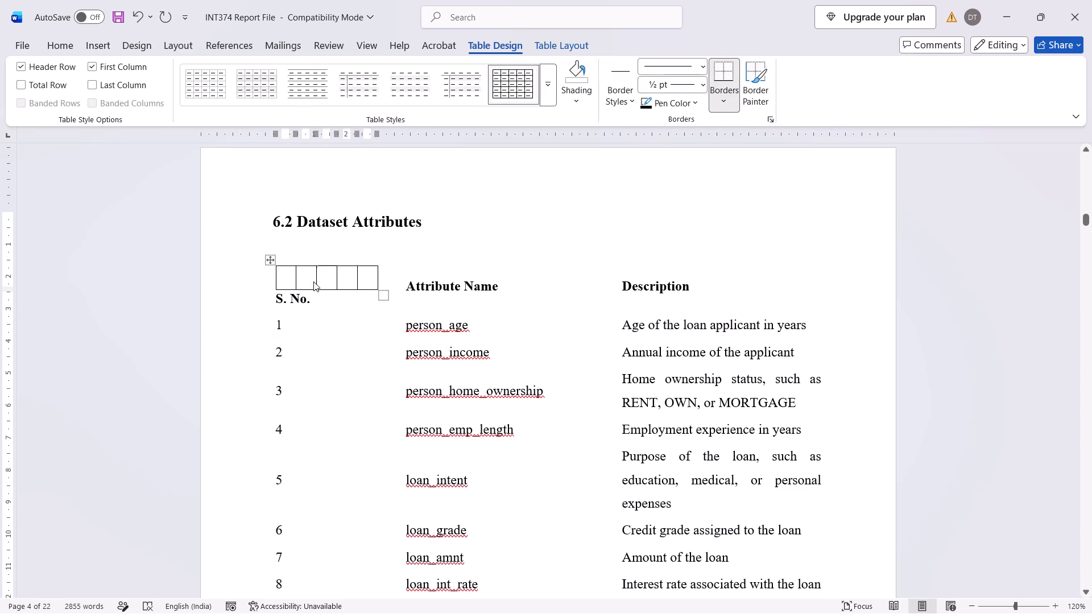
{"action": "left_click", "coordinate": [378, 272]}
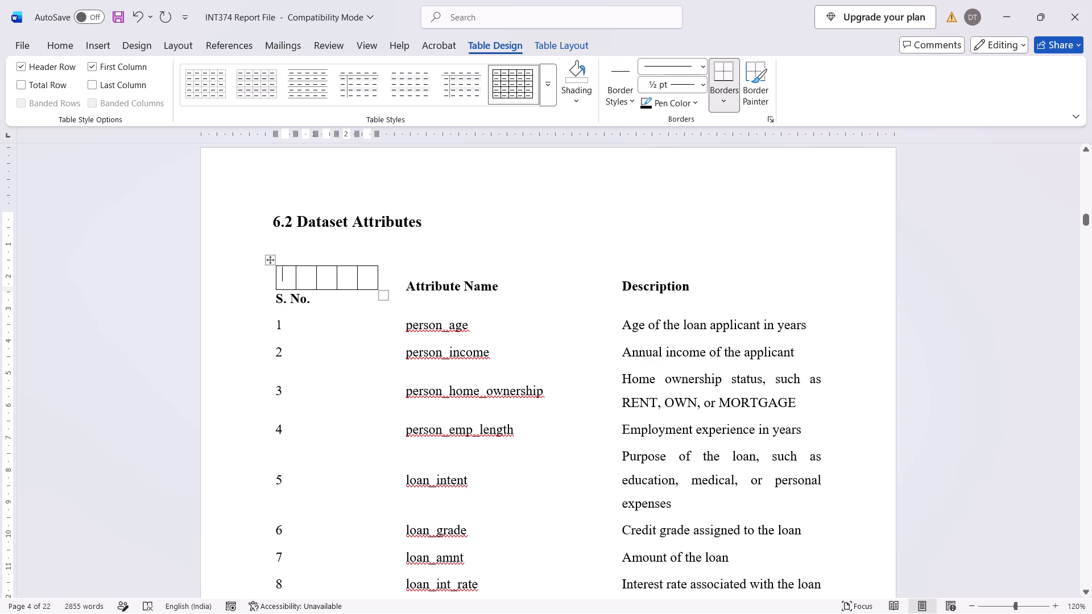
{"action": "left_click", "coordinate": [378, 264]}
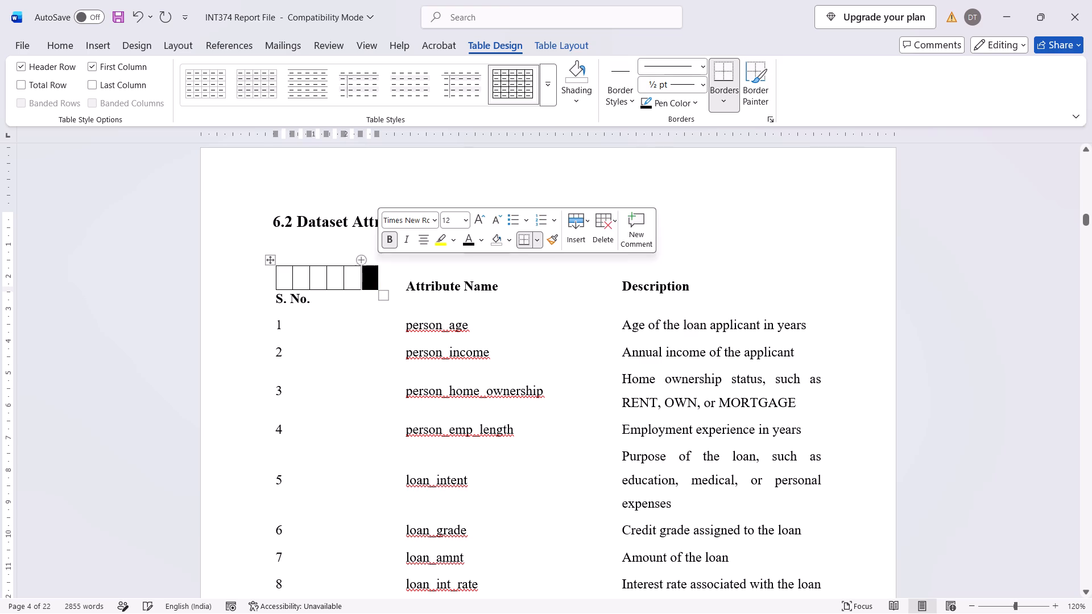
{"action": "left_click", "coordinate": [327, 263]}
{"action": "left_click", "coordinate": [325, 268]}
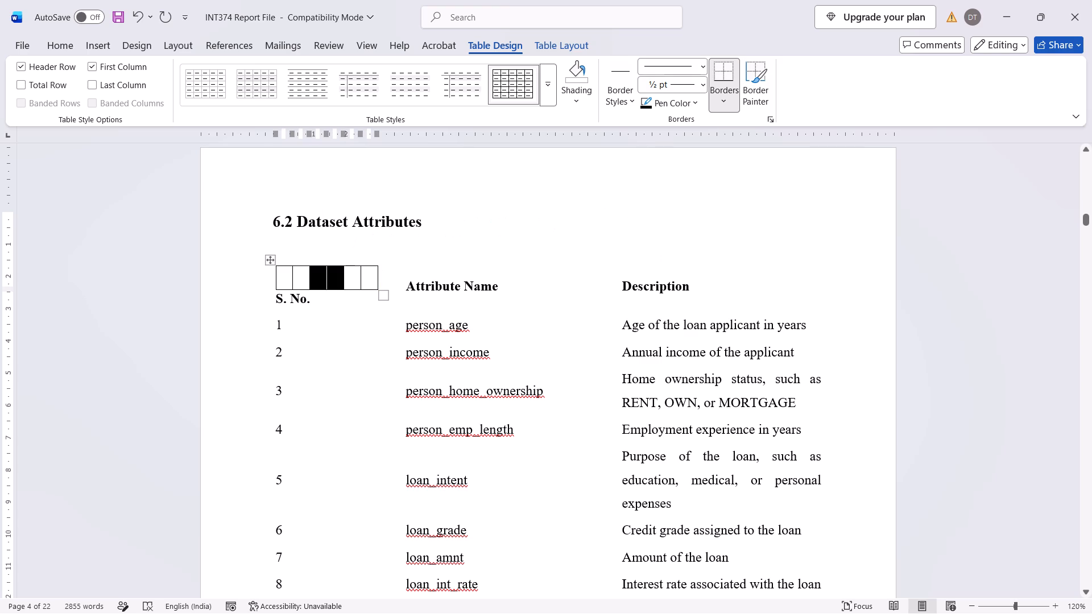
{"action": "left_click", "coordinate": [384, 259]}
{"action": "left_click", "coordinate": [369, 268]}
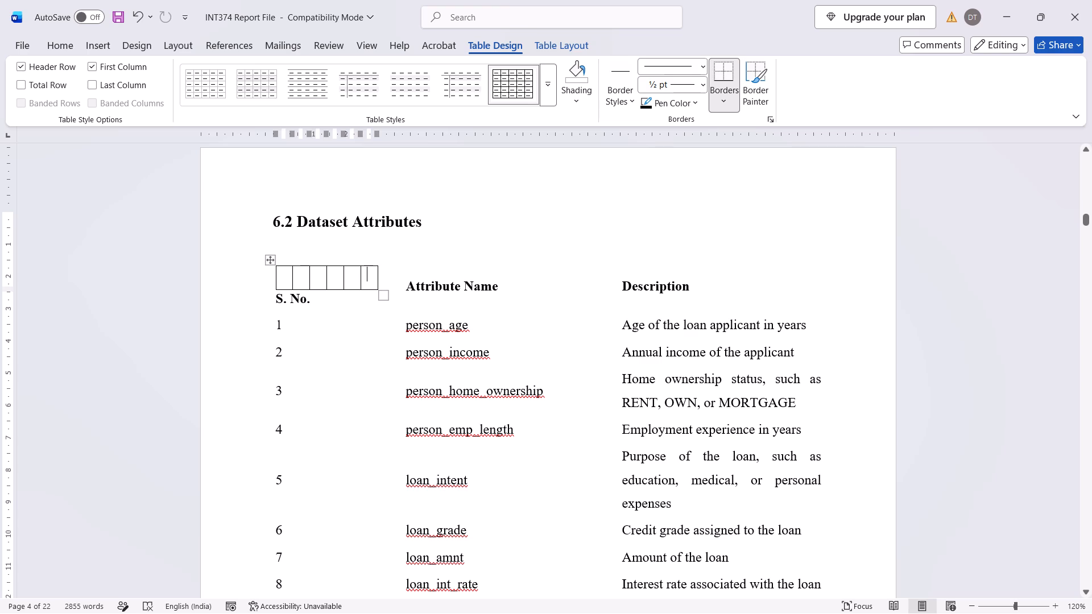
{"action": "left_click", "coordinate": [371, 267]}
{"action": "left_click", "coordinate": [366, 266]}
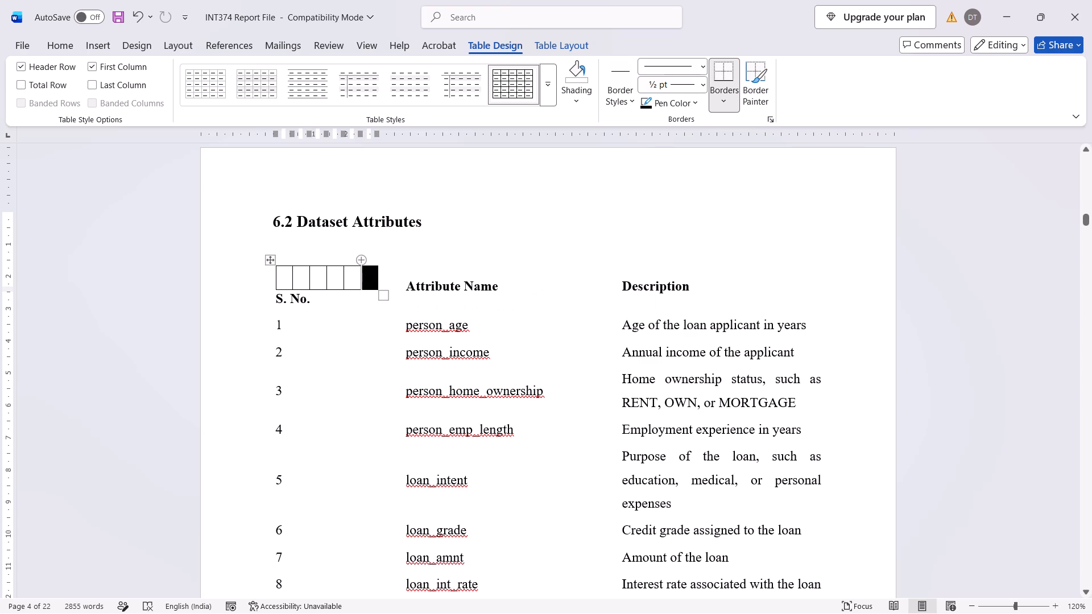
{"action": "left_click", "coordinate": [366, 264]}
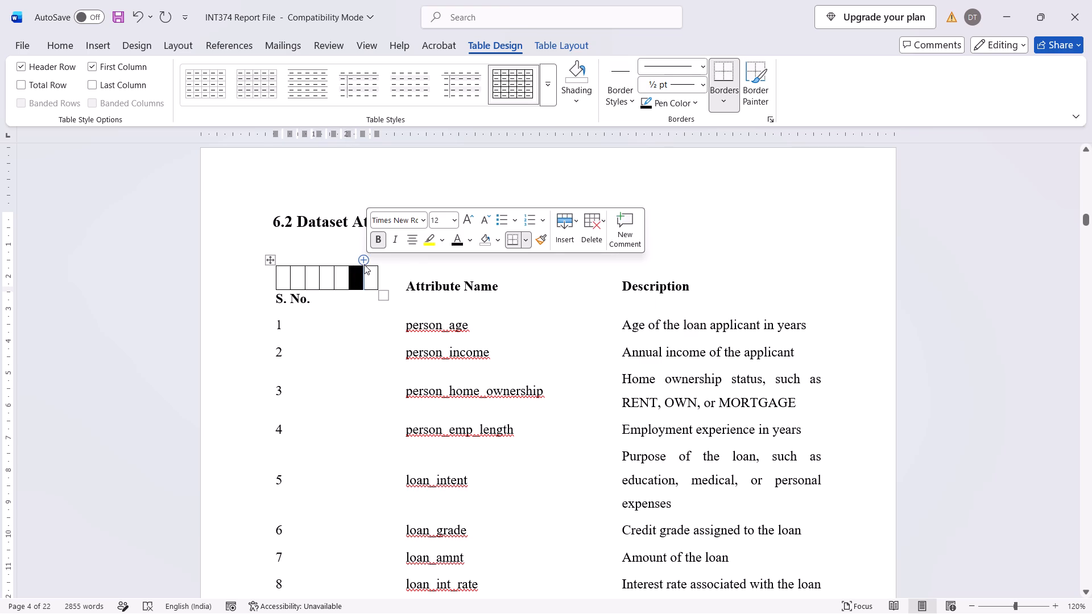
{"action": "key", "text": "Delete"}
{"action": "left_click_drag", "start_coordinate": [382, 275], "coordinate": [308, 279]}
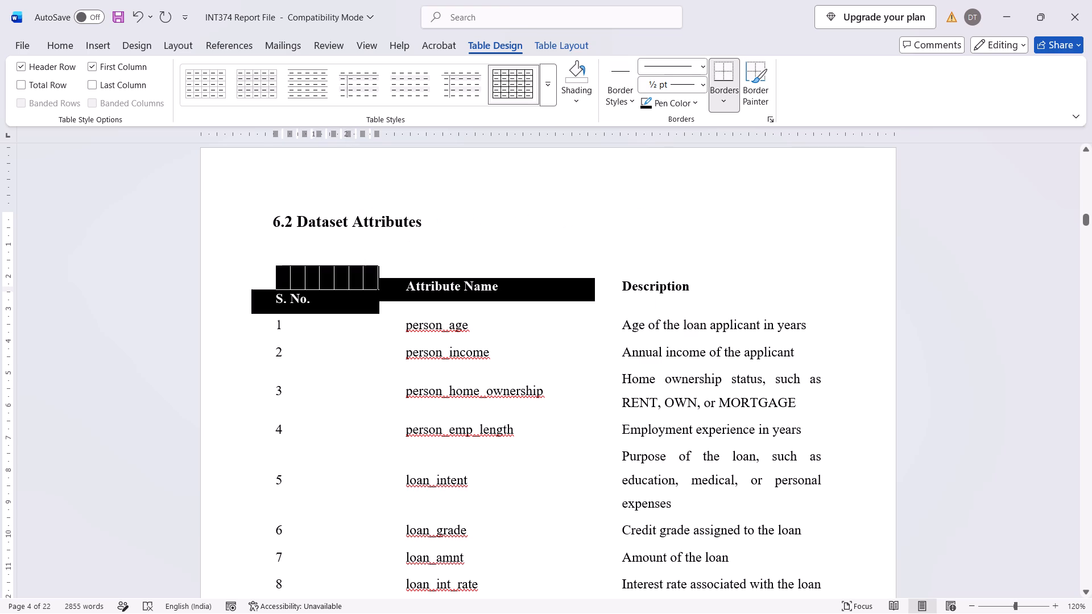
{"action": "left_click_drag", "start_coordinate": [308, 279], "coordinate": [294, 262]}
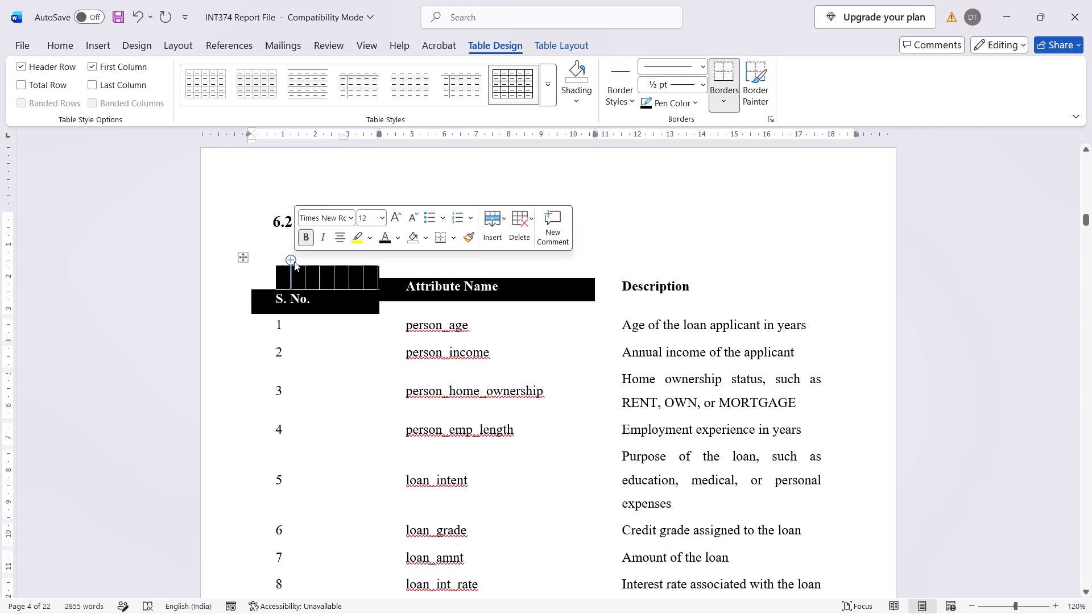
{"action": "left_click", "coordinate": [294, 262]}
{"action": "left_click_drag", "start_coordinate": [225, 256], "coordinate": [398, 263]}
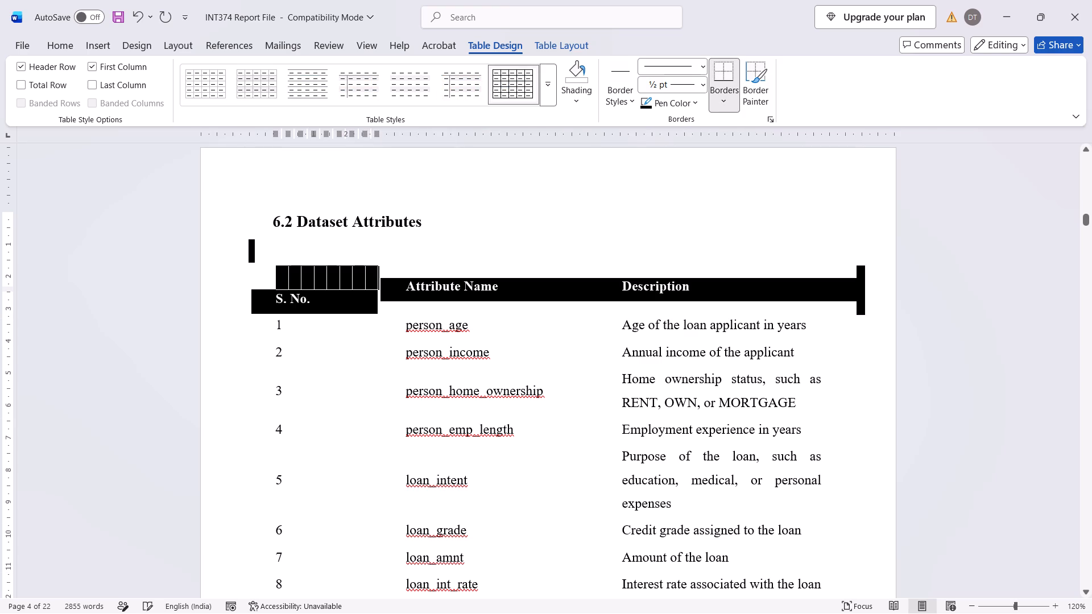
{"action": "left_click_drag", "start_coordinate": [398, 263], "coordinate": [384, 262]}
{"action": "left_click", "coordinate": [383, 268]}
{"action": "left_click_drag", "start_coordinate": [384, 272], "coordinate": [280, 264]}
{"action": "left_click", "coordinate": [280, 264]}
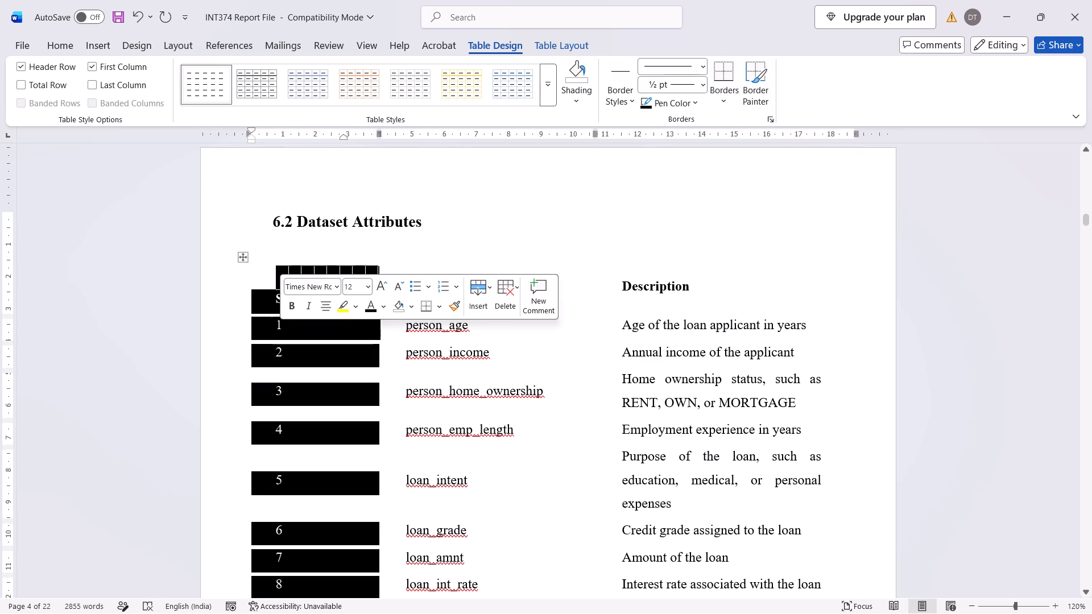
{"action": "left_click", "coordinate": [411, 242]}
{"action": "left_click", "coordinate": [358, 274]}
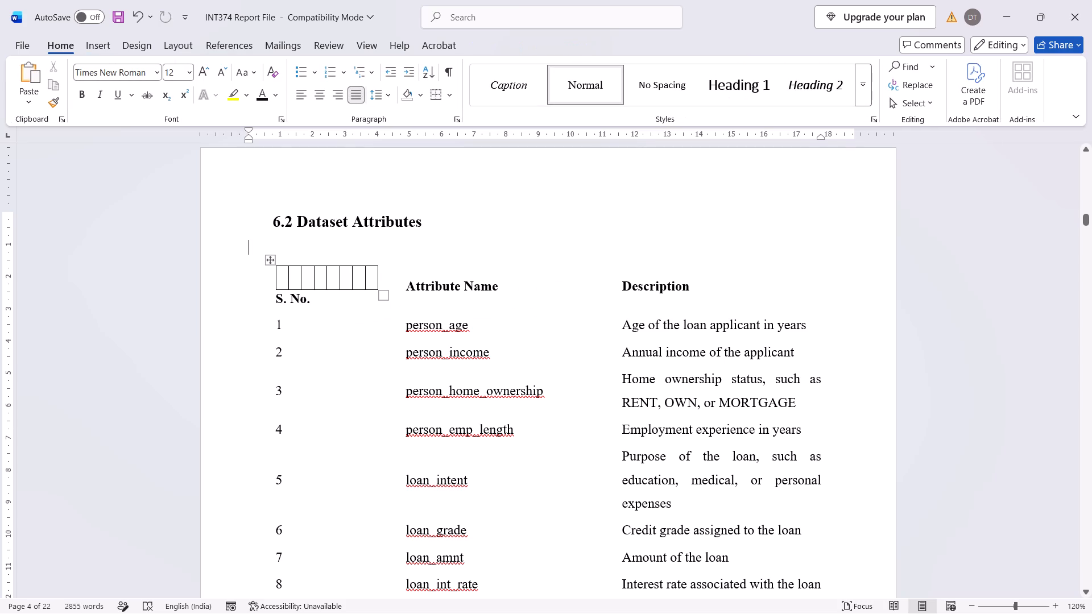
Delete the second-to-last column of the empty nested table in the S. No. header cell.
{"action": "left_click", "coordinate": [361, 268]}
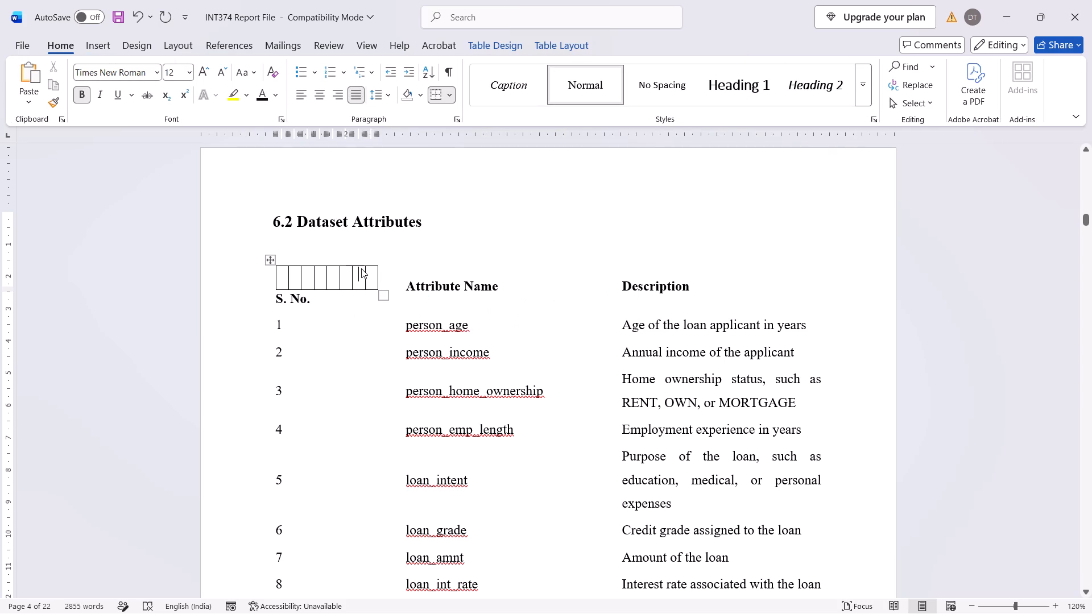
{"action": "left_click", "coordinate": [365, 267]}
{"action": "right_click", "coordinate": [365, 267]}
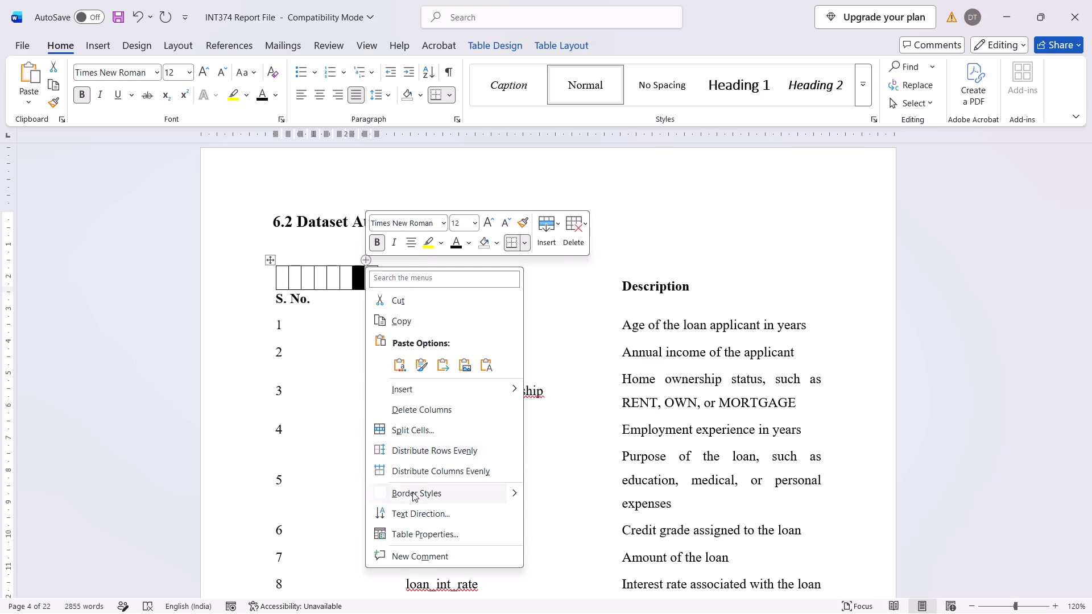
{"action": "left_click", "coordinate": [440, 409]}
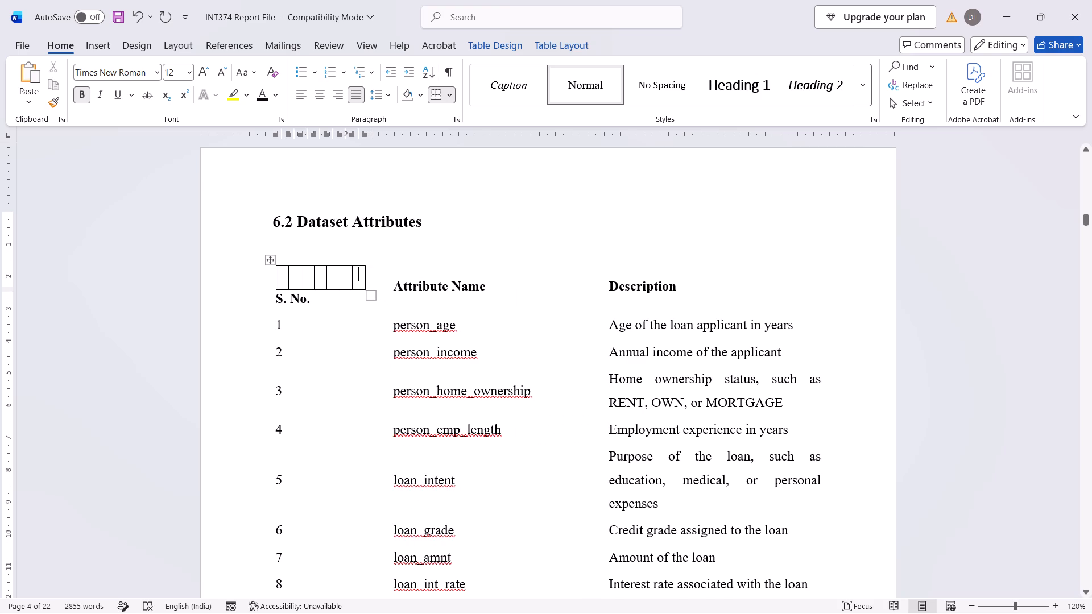
Select all cells of the empty nested table in the S. No. header cell and delete that table.
{"action": "left_click_drag", "start_coordinate": [377, 275], "coordinate": [303, 272]}
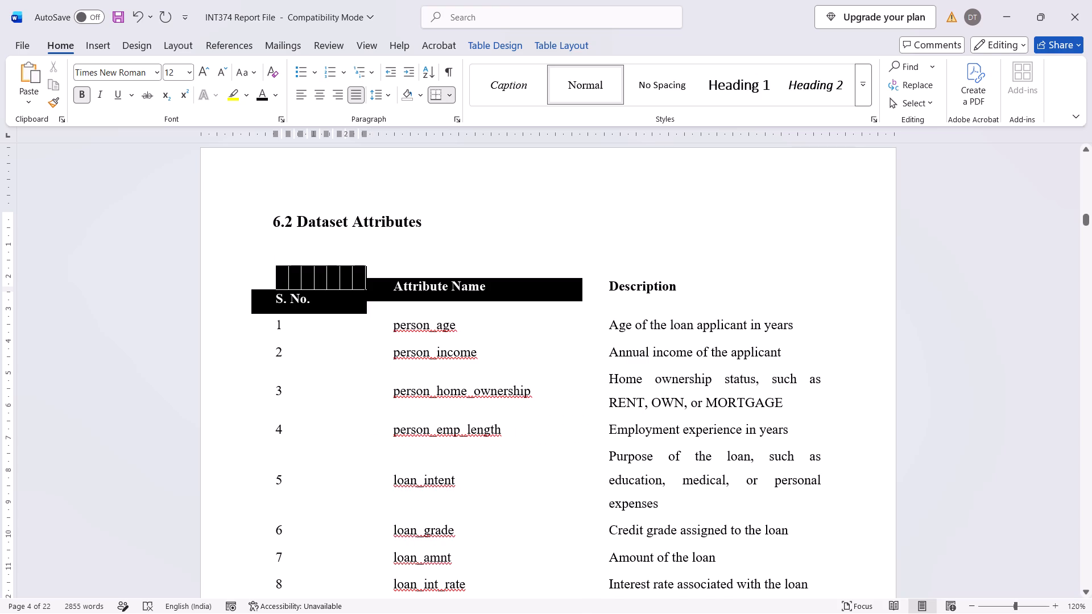
{"action": "left_click_drag", "start_coordinate": [303, 272], "coordinate": [304, 275]}
{"action": "left_click", "coordinate": [304, 275]}
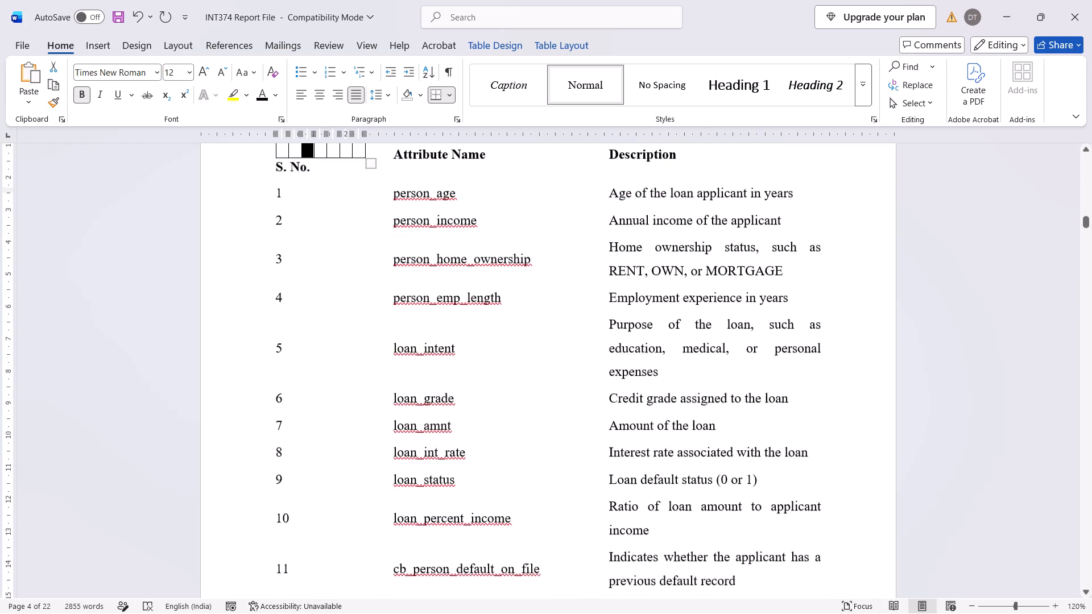
{"action": "left_click", "coordinate": [264, 183]}
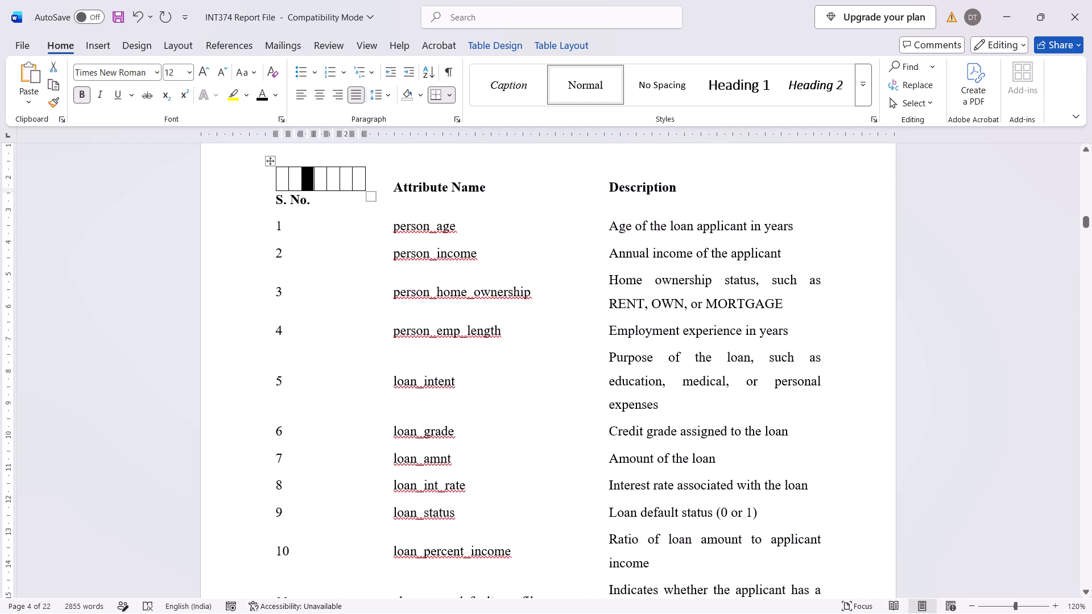
{"action": "left_click_drag", "start_coordinate": [272, 180], "coordinate": [310, 178]}
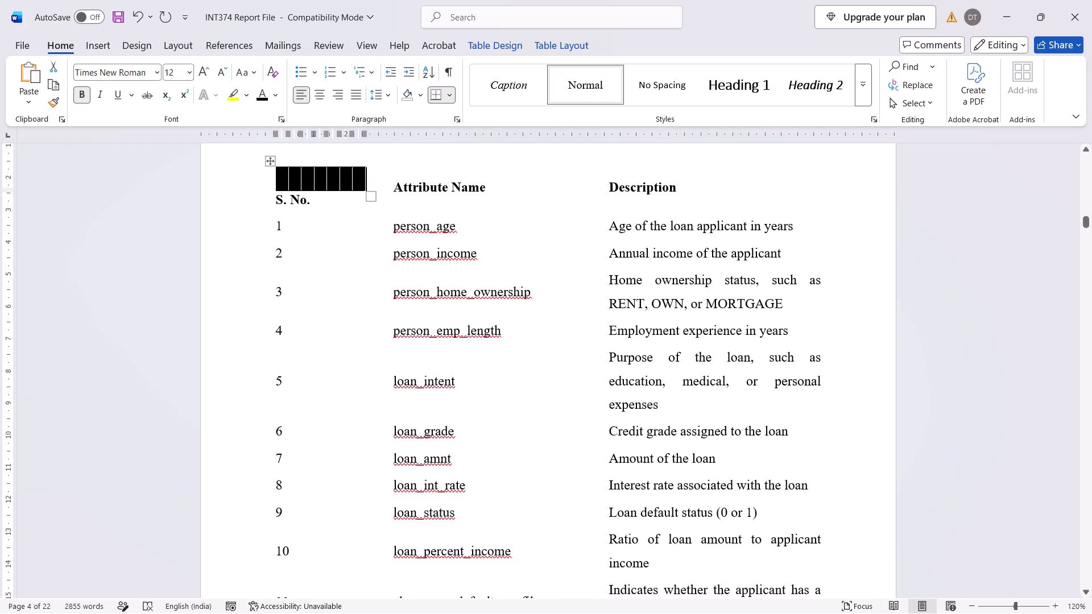
{"action": "left_click_drag", "start_coordinate": [310, 178], "coordinate": [377, 167]}
{"action": "left_click", "coordinate": [283, 159]}
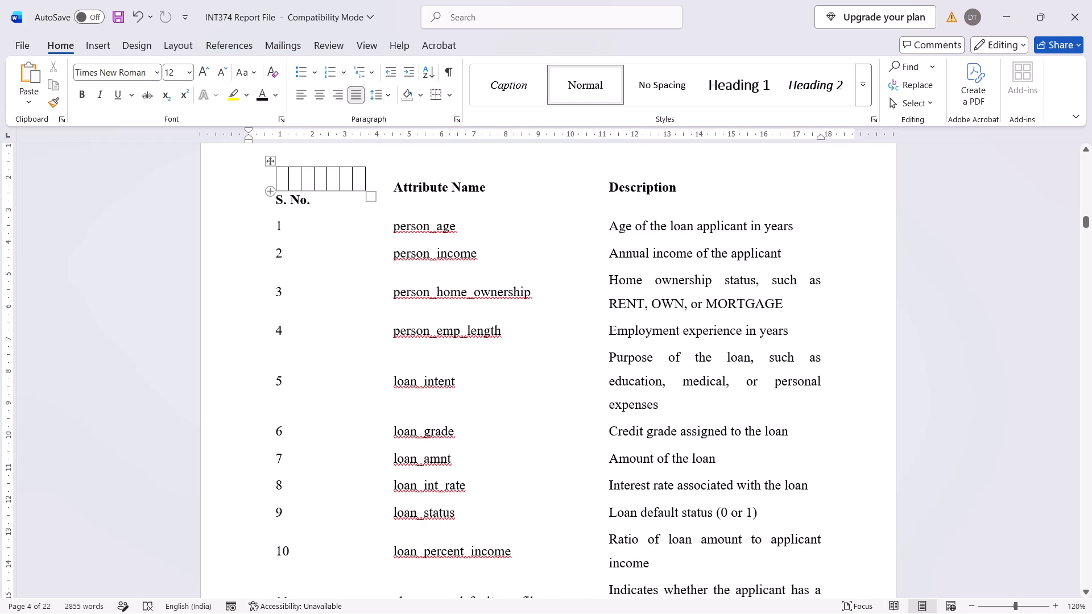
{"action": "left_click_drag", "start_coordinate": [266, 182], "coordinate": [354, 179]}
{"action": "right_click", "coordinate": [354, 179]}
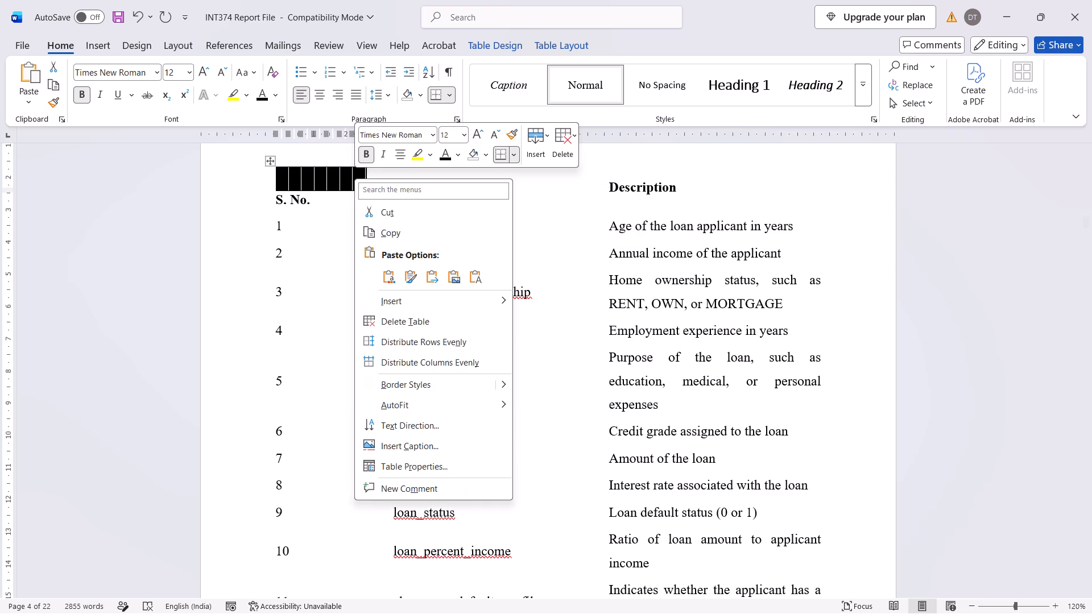
{"action": "left_click", "coordinate": [396, 323]}
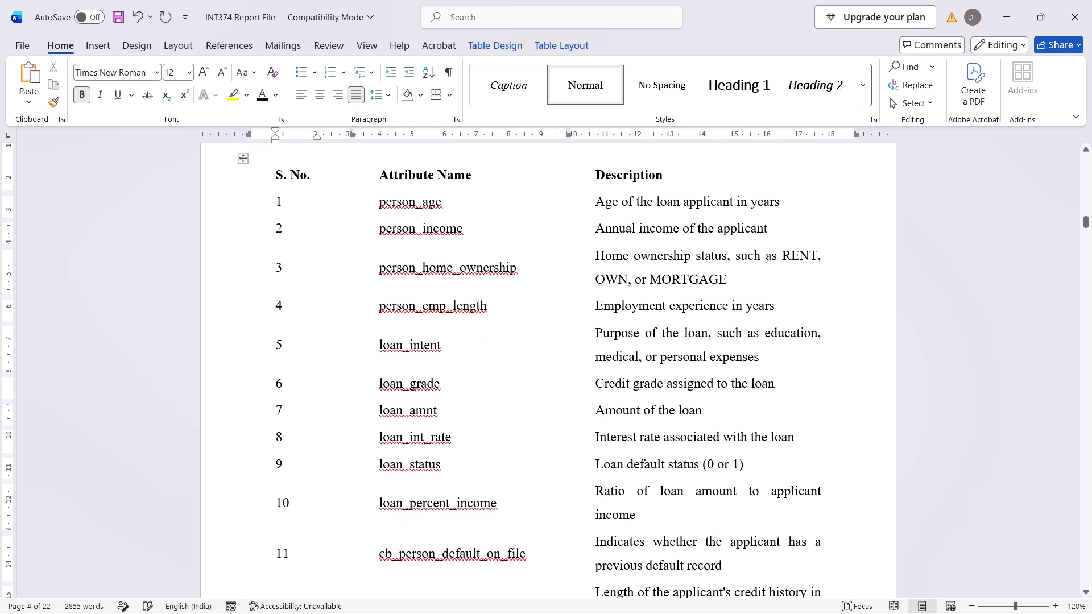
Select all rows of the 6.2 Dataset Attributes table and apply All Borders.
{"action": "left_click_drag", "start_coordinate": [271, 182], "coordinate": [723, 382]}
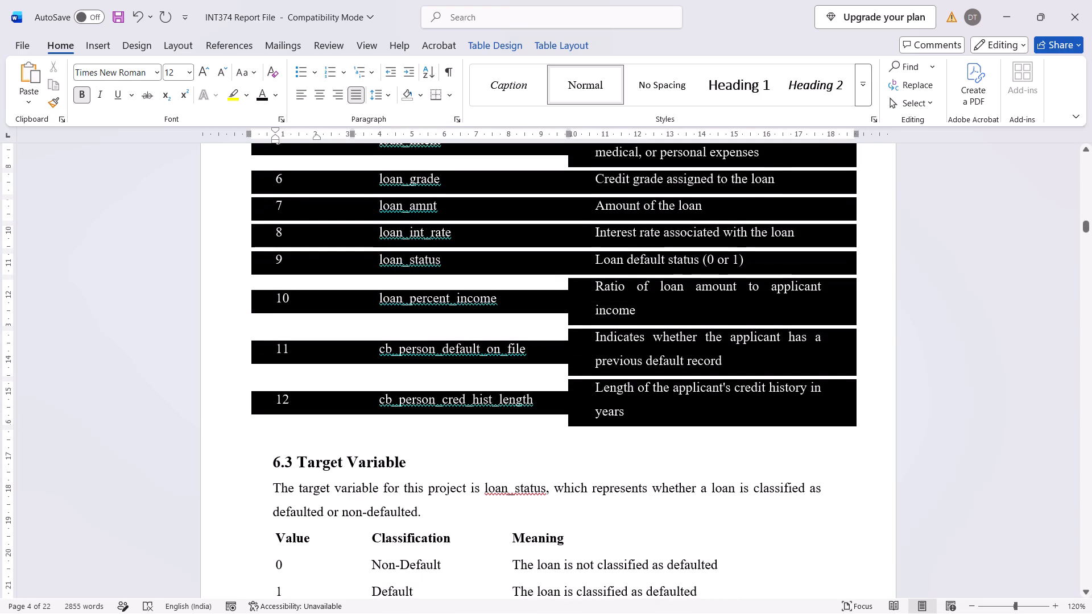
{"action": "left_click_drag", "start_coordinate": [723, 382], "coordinate": [722, 389]}
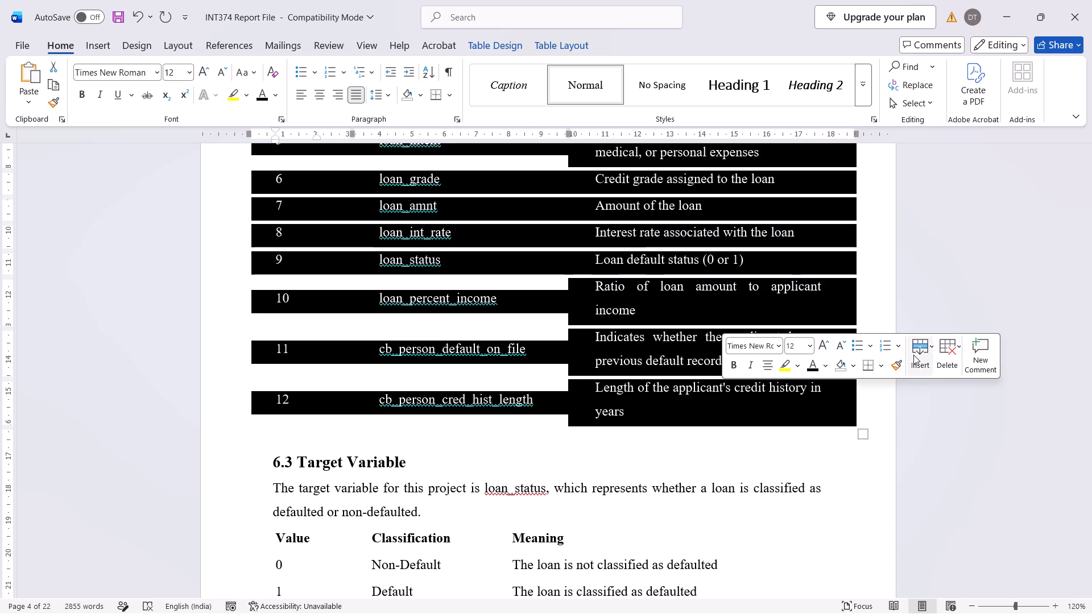
{"action": "left_click", "coordinate": [875, 365]}
{"action": "left_click", "coordinate": [877, 366]}
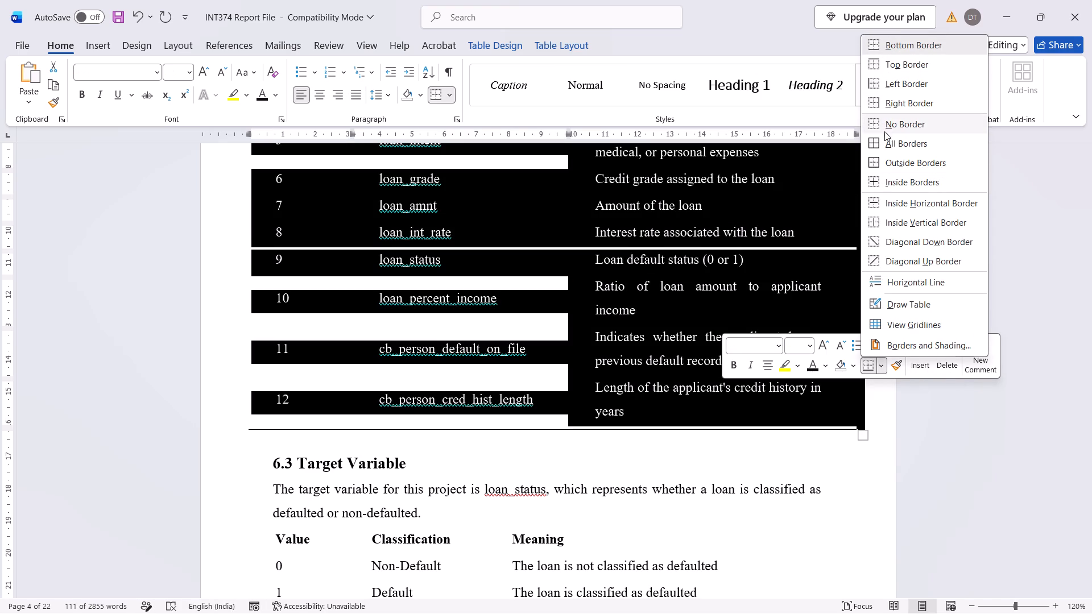
{"action": "left_click", "coordinate": [885, 140]}
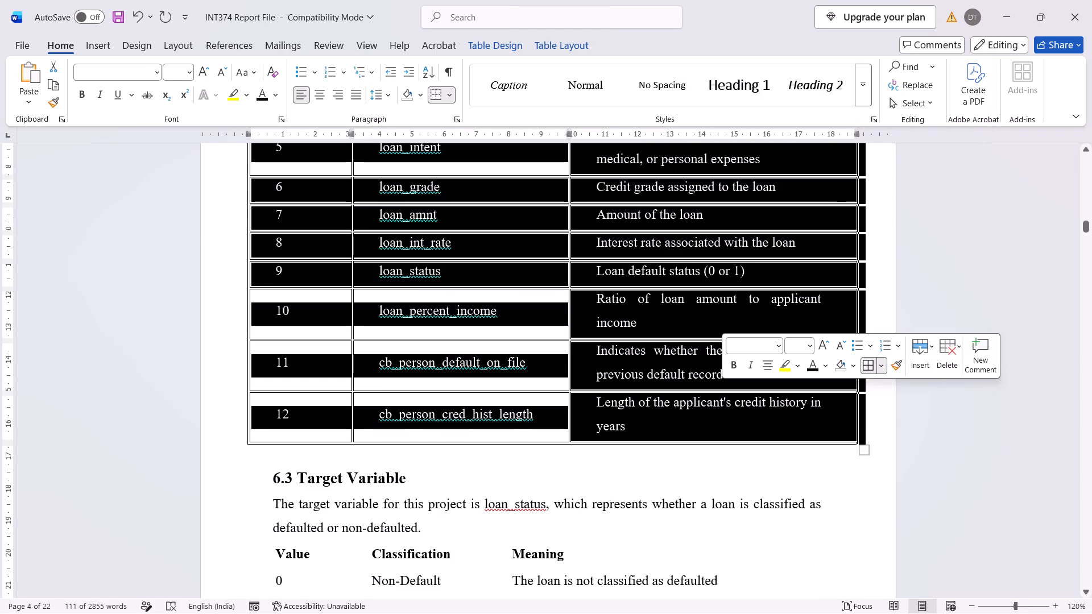
{"action": "left_click", "coordinate": [677, 287]}
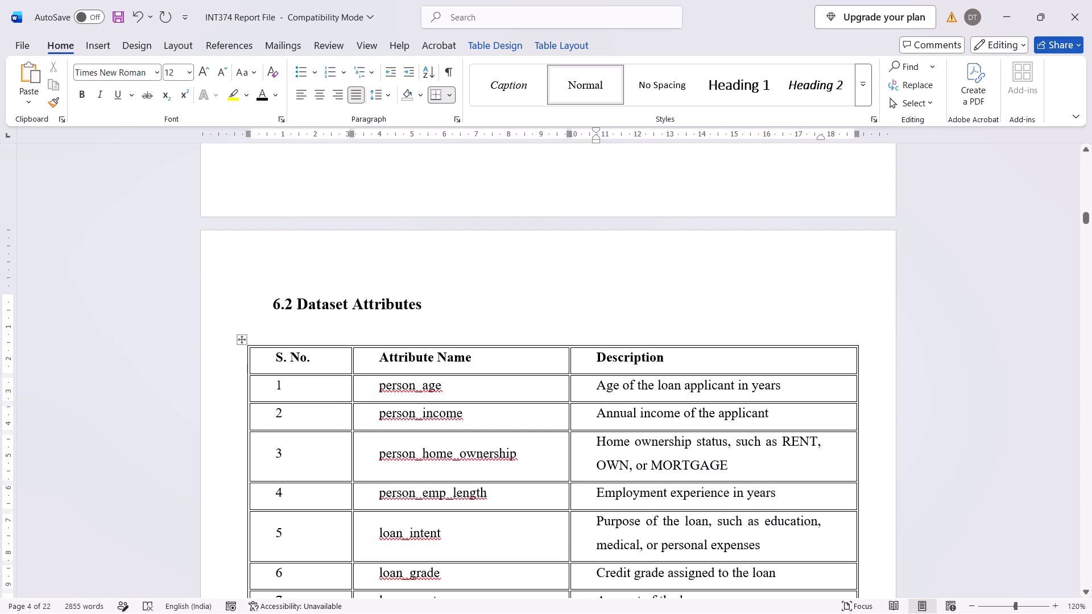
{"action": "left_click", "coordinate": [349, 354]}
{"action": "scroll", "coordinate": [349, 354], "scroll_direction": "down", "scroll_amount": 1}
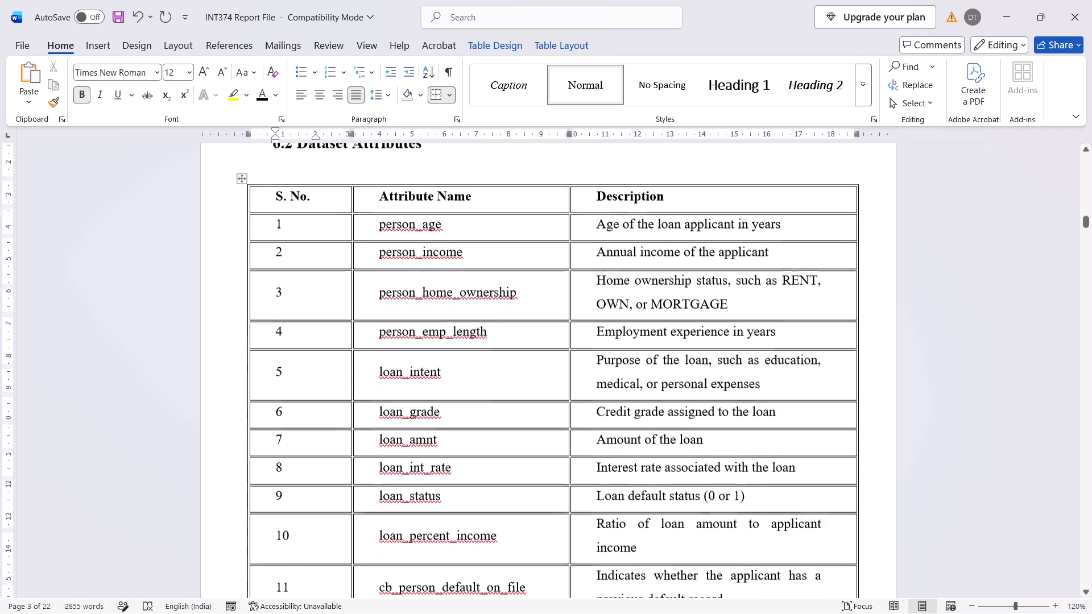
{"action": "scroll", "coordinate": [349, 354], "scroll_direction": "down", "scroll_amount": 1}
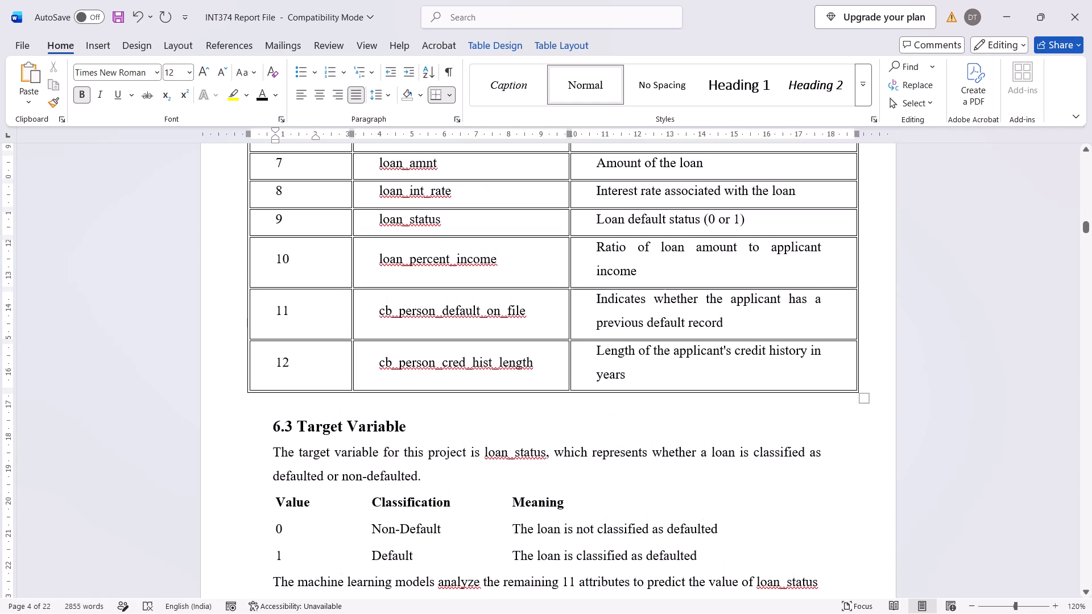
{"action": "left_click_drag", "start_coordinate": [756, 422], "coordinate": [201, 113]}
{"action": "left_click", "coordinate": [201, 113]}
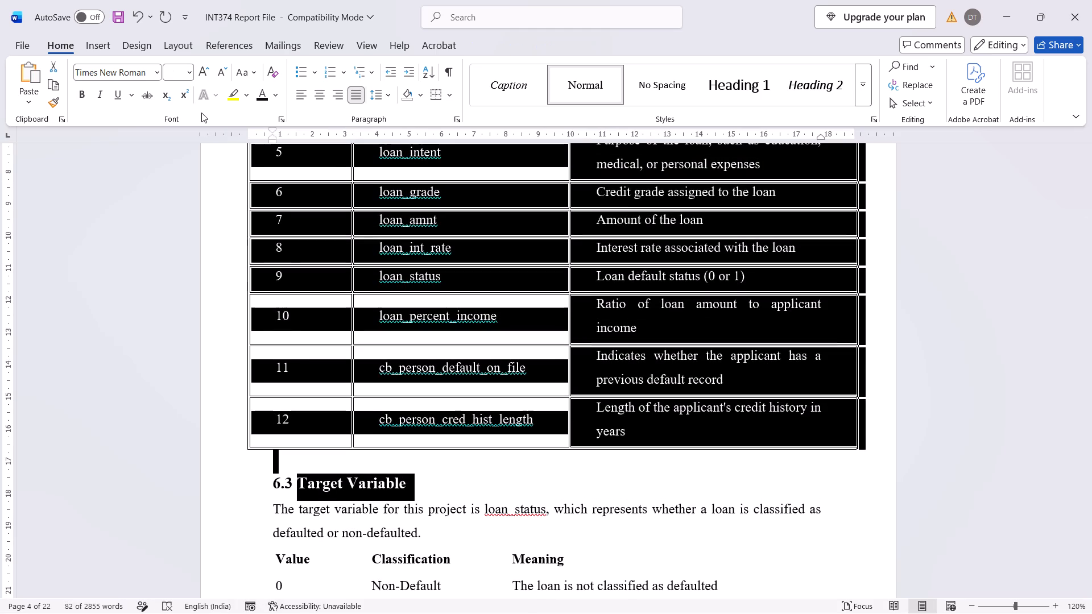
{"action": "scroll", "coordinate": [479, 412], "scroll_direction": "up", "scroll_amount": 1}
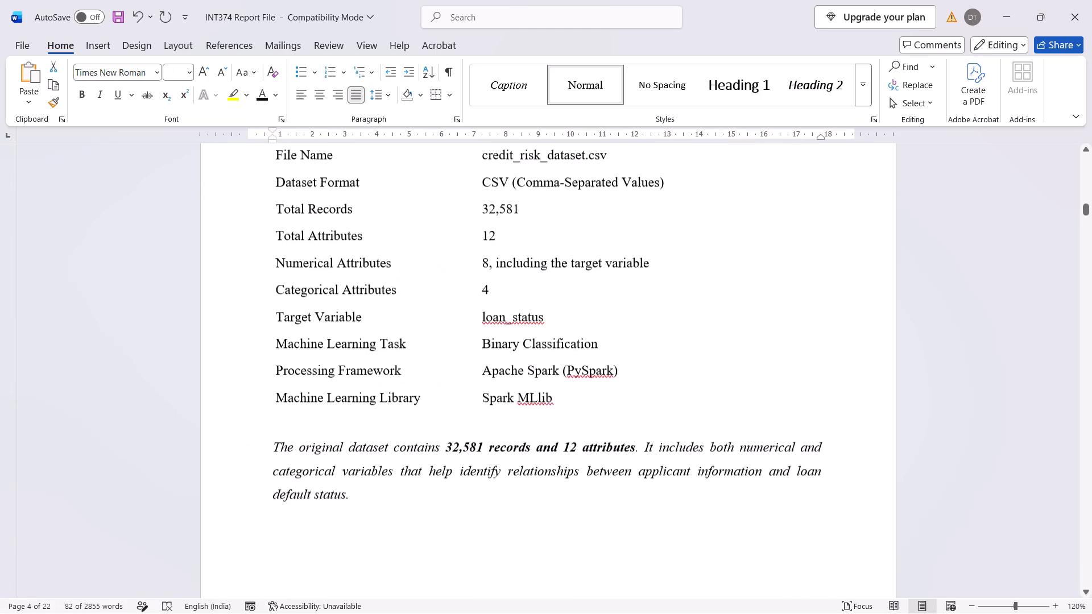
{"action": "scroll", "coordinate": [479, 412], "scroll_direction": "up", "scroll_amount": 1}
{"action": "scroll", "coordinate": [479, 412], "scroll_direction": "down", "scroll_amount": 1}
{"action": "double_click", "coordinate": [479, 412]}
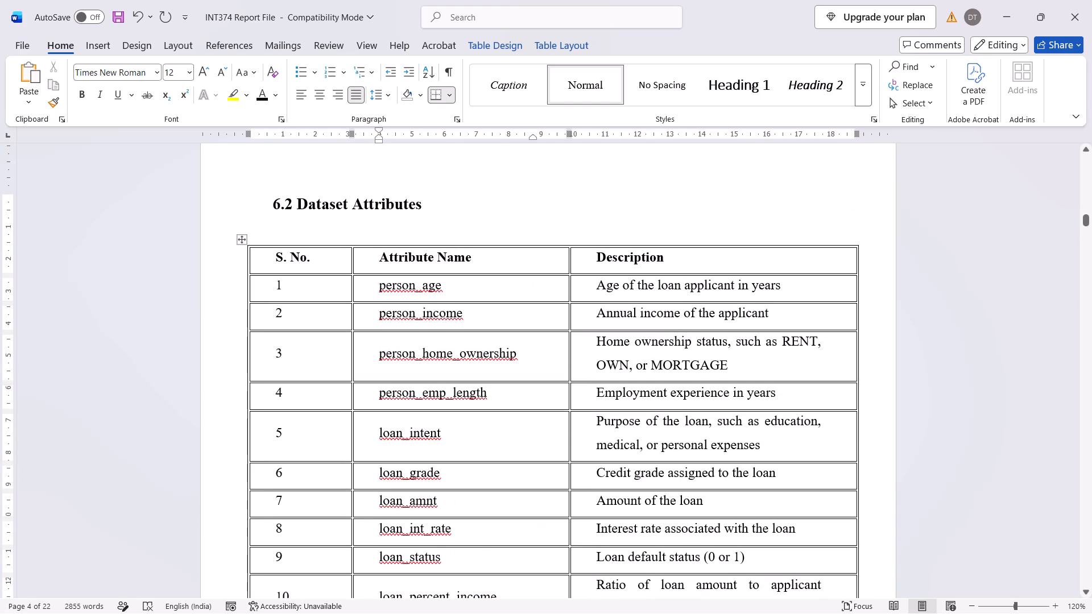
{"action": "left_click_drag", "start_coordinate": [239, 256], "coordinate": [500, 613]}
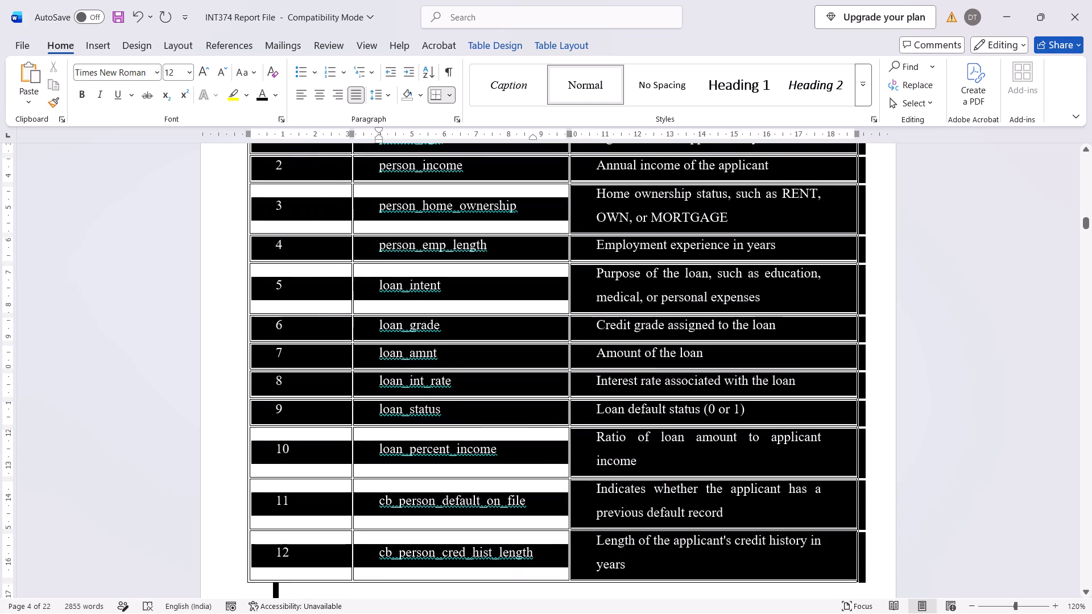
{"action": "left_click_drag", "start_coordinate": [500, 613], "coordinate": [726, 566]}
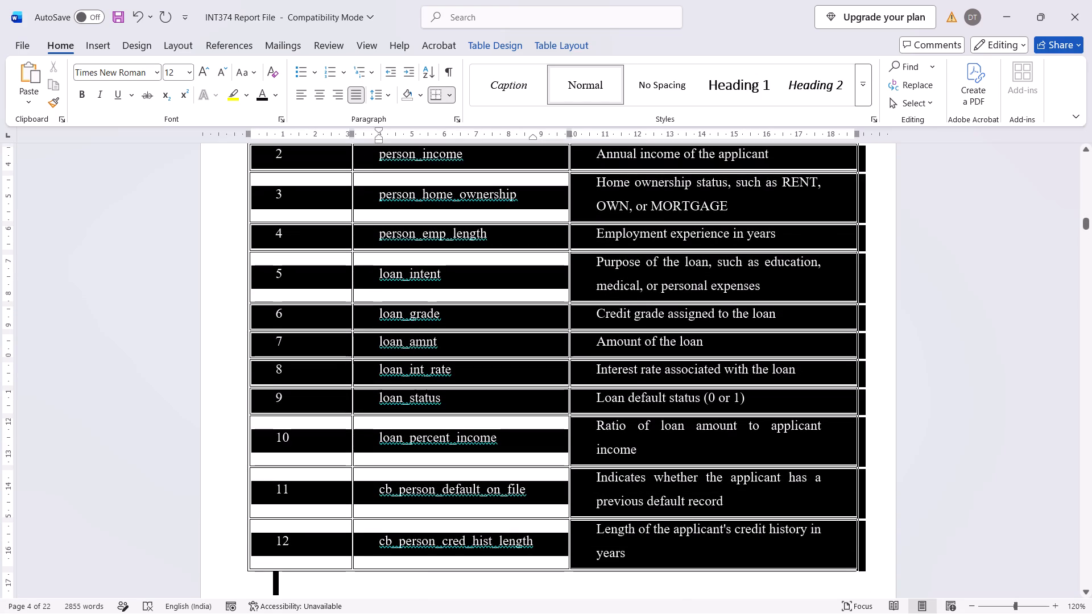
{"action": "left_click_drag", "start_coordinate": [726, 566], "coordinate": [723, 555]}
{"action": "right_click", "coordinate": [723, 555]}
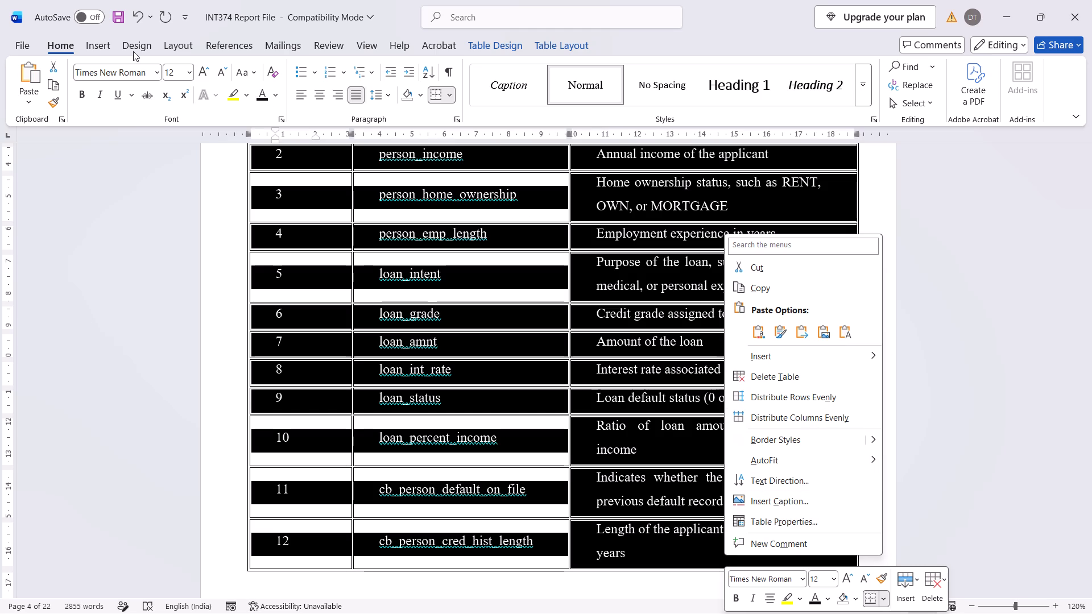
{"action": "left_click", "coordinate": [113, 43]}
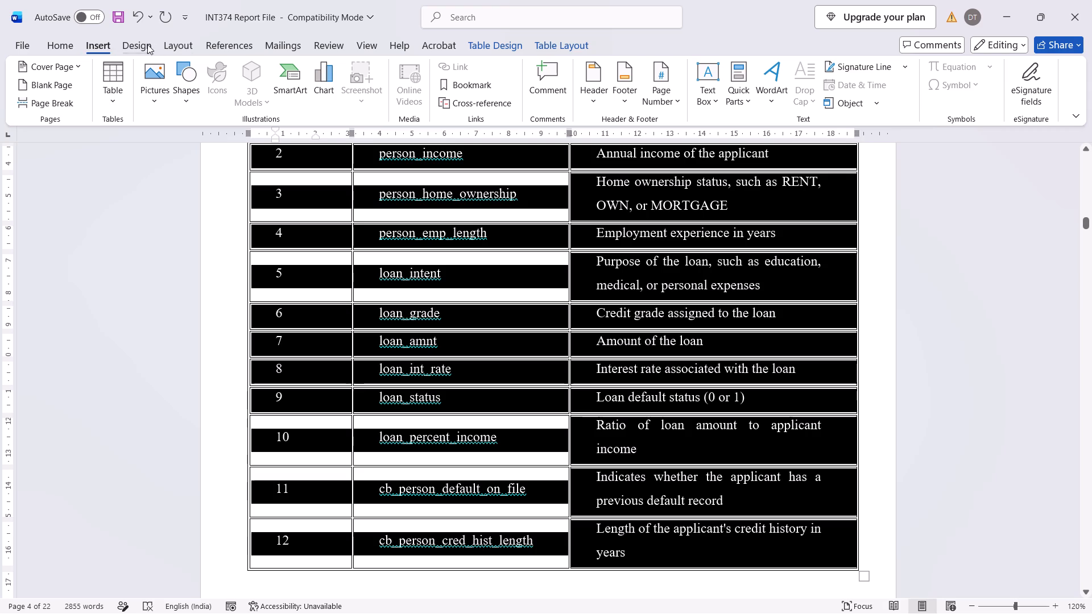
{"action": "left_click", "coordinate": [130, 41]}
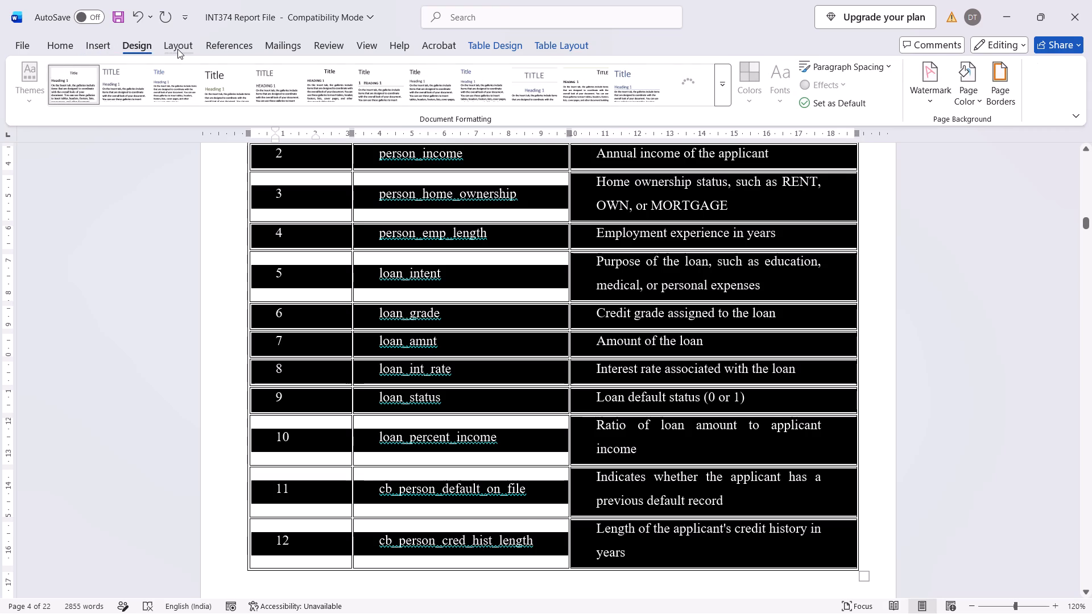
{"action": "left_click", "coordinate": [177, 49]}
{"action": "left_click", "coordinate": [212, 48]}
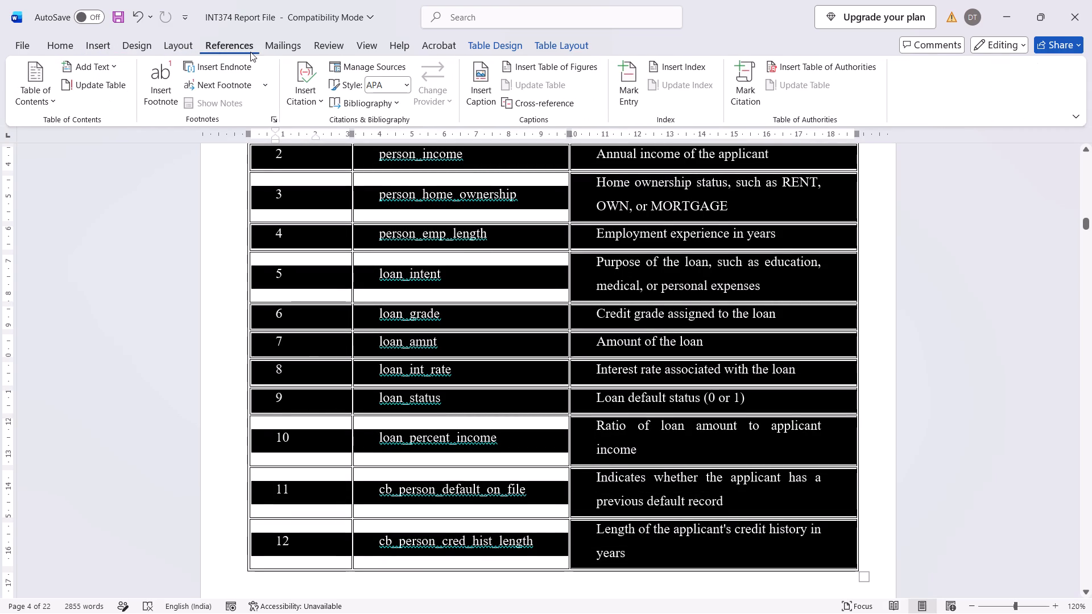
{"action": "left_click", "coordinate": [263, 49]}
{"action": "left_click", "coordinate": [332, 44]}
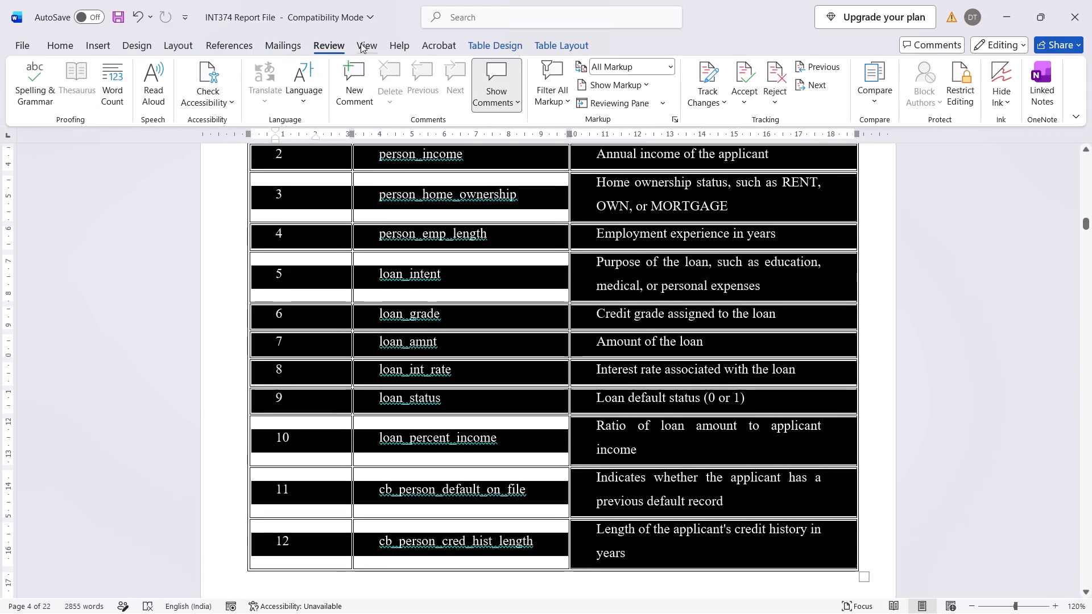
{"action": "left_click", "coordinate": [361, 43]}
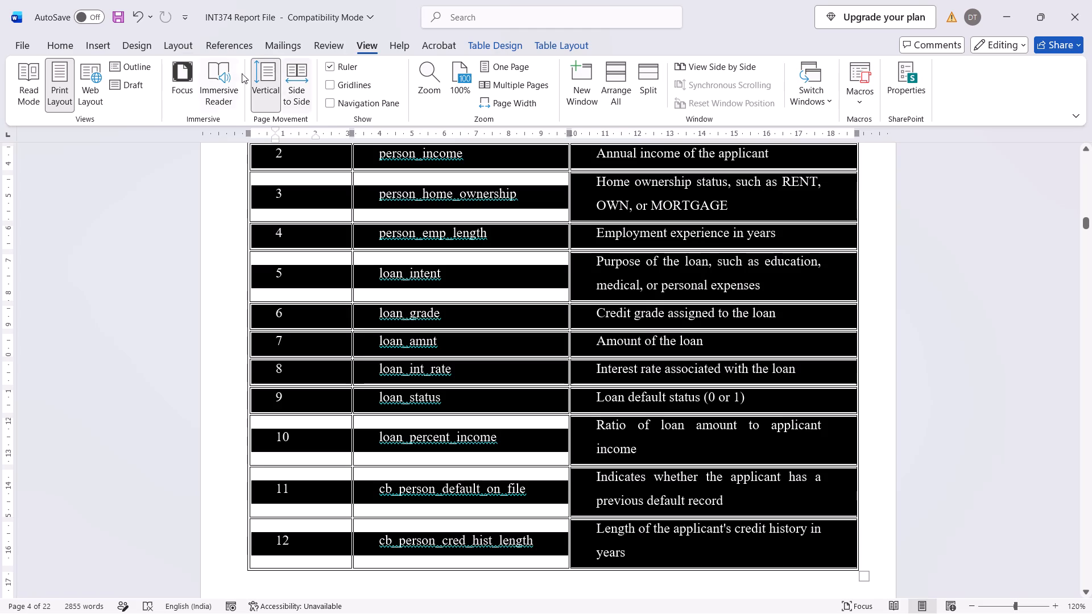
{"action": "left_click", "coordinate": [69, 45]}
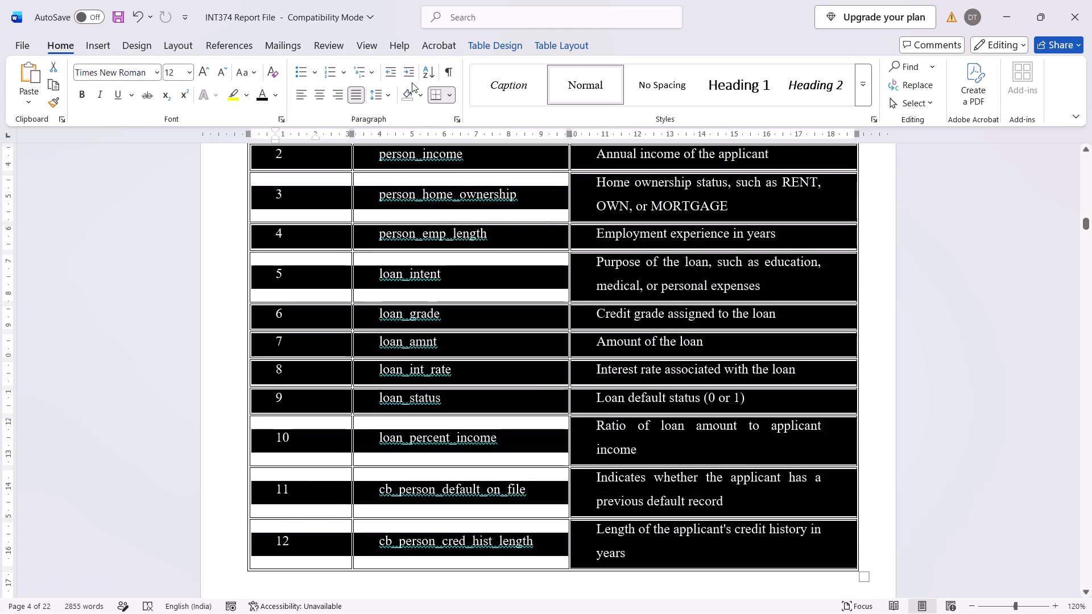
Draw a single-cell table about 4.11 cm wide beside the 6.2 Dataset Attributes heading with Draw Table.
{"action": "left_click", "coordinate": [448, 93]}
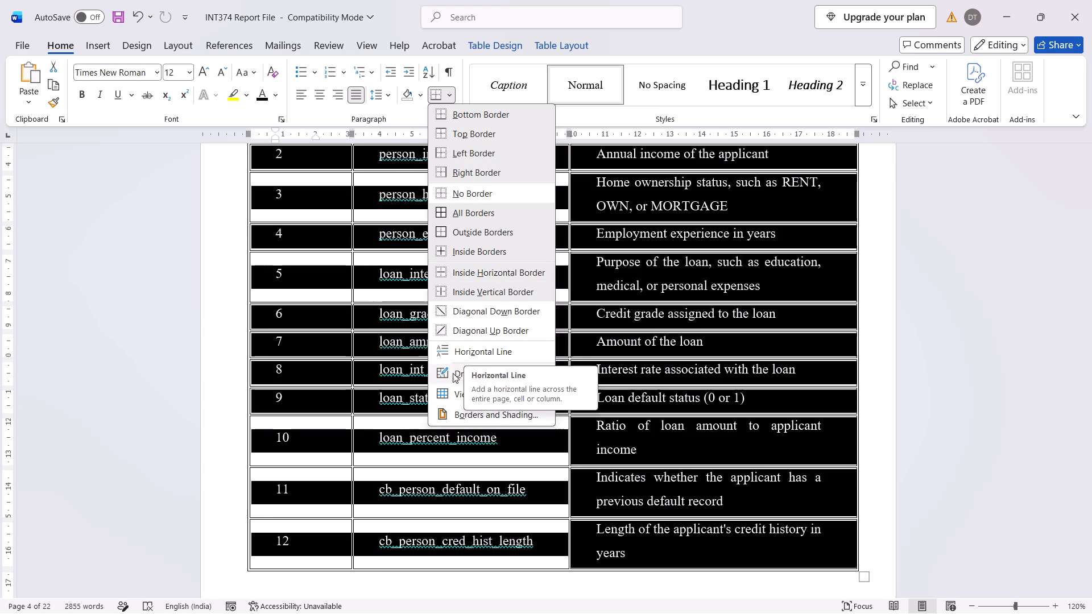
{"action": "left_click", "coordinate": [483, 376]}
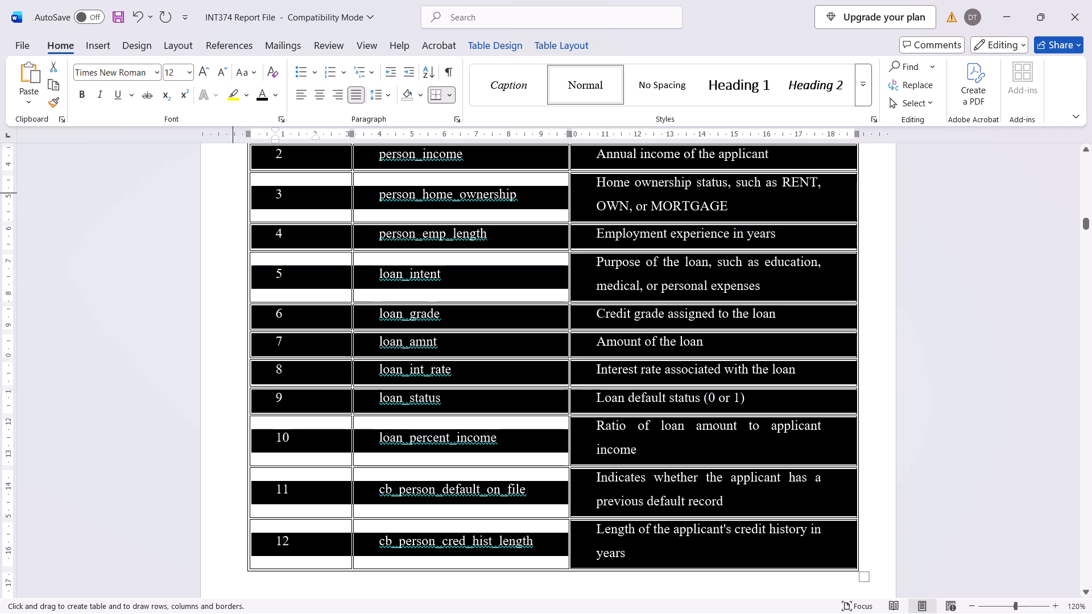
{"action": "left_click_drag", "start_coordinate": [234, 193], "coordinate": [772, 334]}
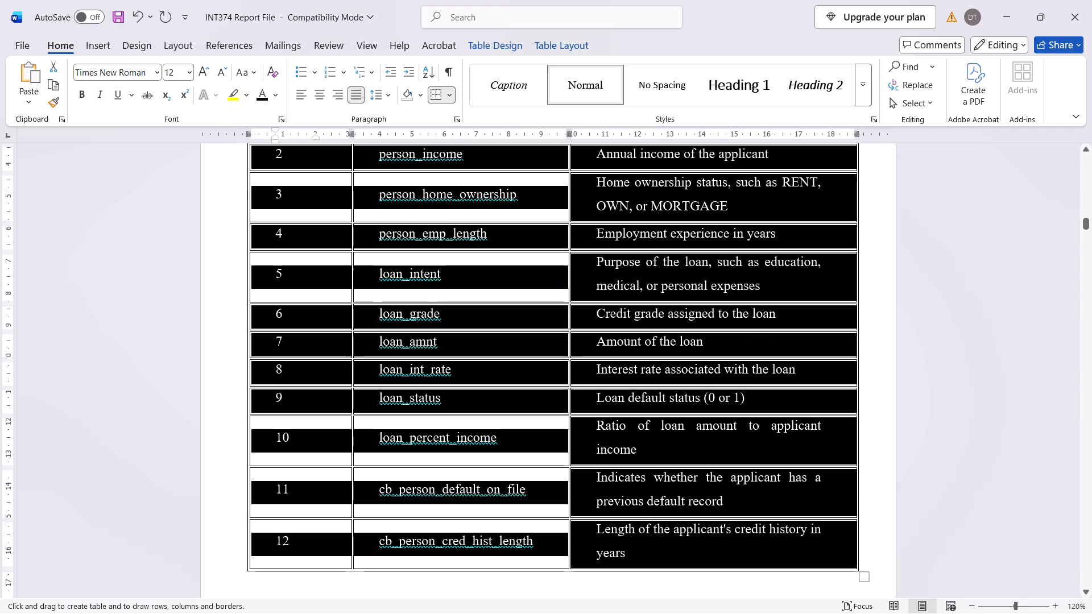
{"action": "left_click", "coordinate": [772, 334]}
{"action": "left_click", "coordinate": [874, 314]}
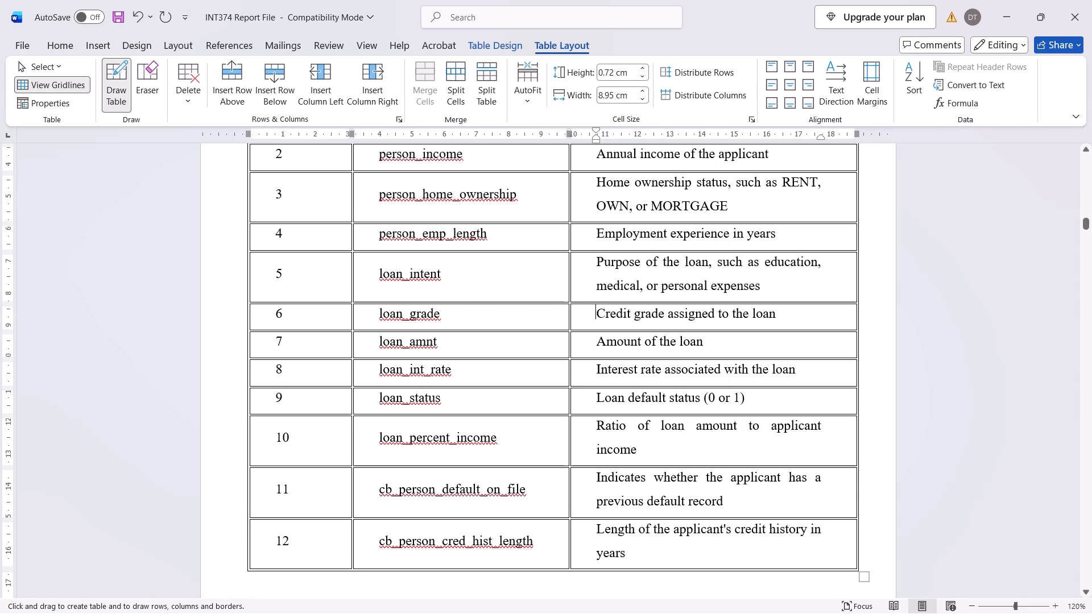
{"action": "scroll", "coordinate": [630, 290], "scroll_direction": "up", "scroll_amount": 1}
{"action": "left_click_drag", "start_coordinate": [548, 295], "coordinate": [601, 317]}
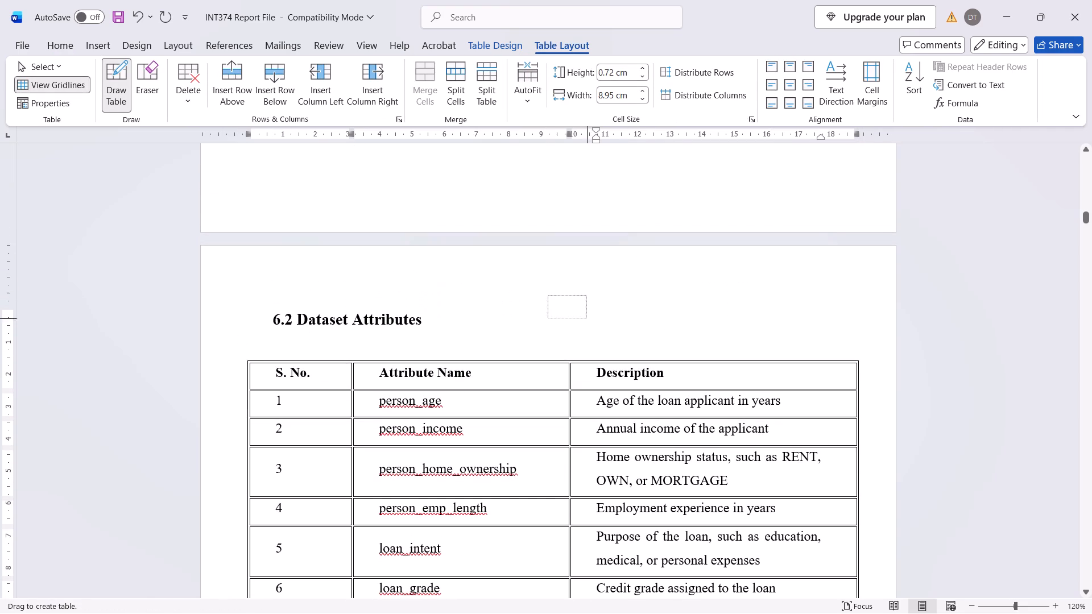
{"action": "left_click_drag", "start_coordinate": [601, 317], "coordinate": [680, 302]}
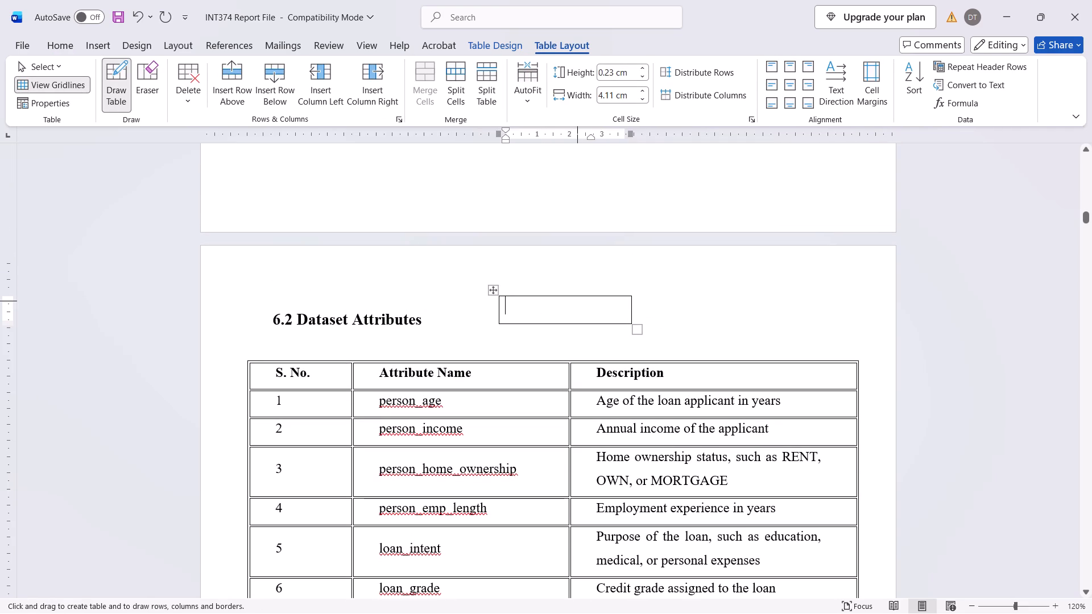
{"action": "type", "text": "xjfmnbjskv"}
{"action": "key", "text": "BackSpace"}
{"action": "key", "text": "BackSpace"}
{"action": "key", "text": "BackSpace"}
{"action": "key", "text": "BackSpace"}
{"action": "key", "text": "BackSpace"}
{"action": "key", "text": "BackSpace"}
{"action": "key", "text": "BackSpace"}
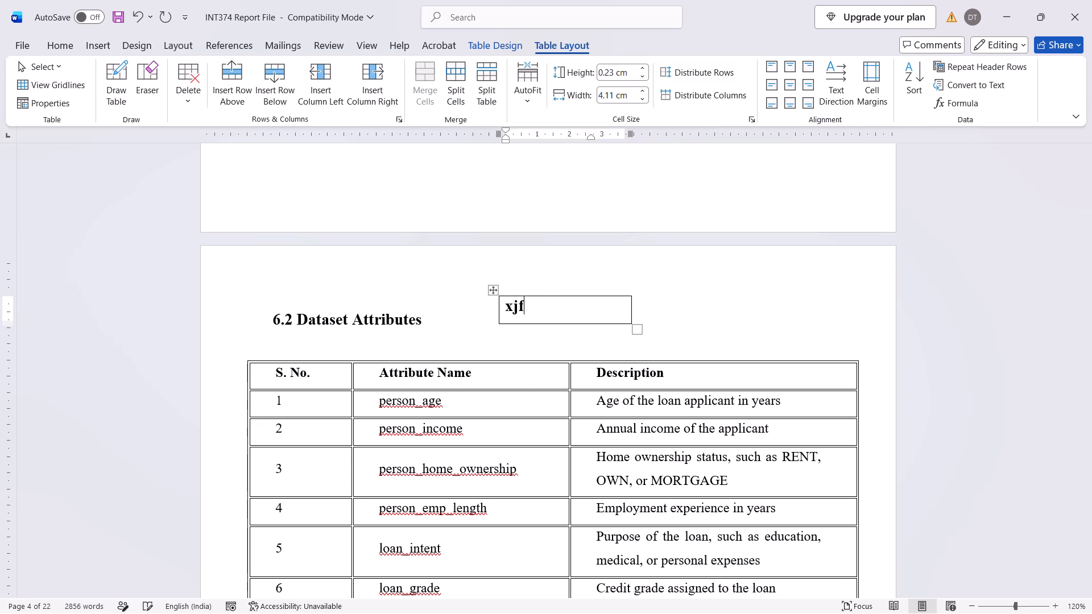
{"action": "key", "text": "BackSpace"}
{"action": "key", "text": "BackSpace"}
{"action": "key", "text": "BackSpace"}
Enter the label "Dataset Preview" in the single-cell table beside the 6.2 heading.
{"action": "type", "text": "dataset"}
{"action": "scroll", "coordinate": [577, 301], "scroll_direction": "down", "scroll_amount": 1}
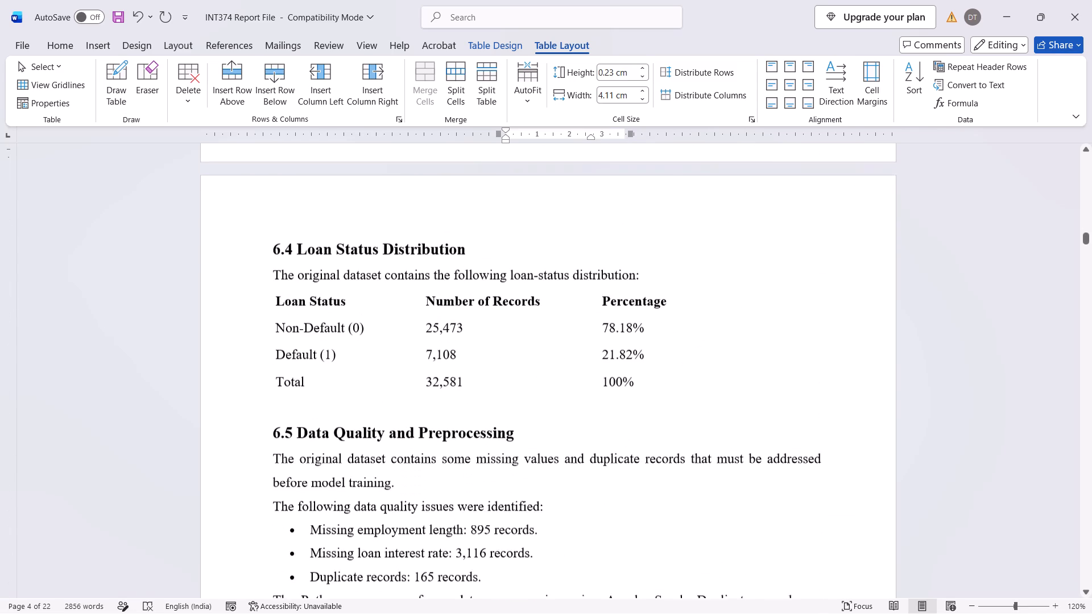
{"action": "scroll", "coordinate": [577, 301], "scroll_direction": "down", "scroll_amount": 1}
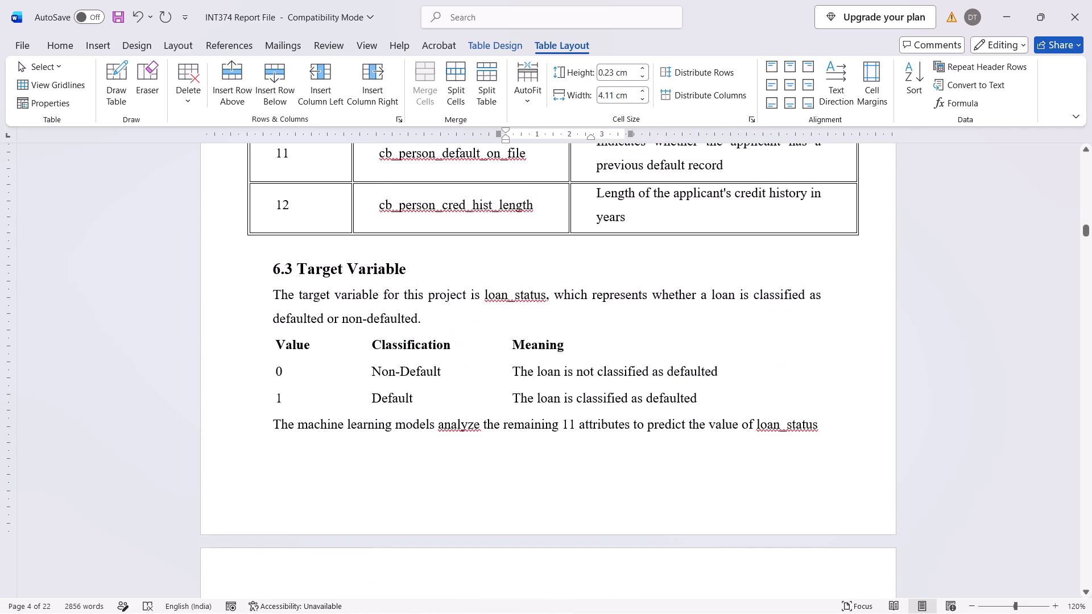
{"action": "scroll", "coordinate": [577, 301], "scroll_direction": "up", "scroll_amount": 2}
{"action": "scroll", "coordinate": [577, 301], "scroll_direction": "right", "scroll_amount": 1}
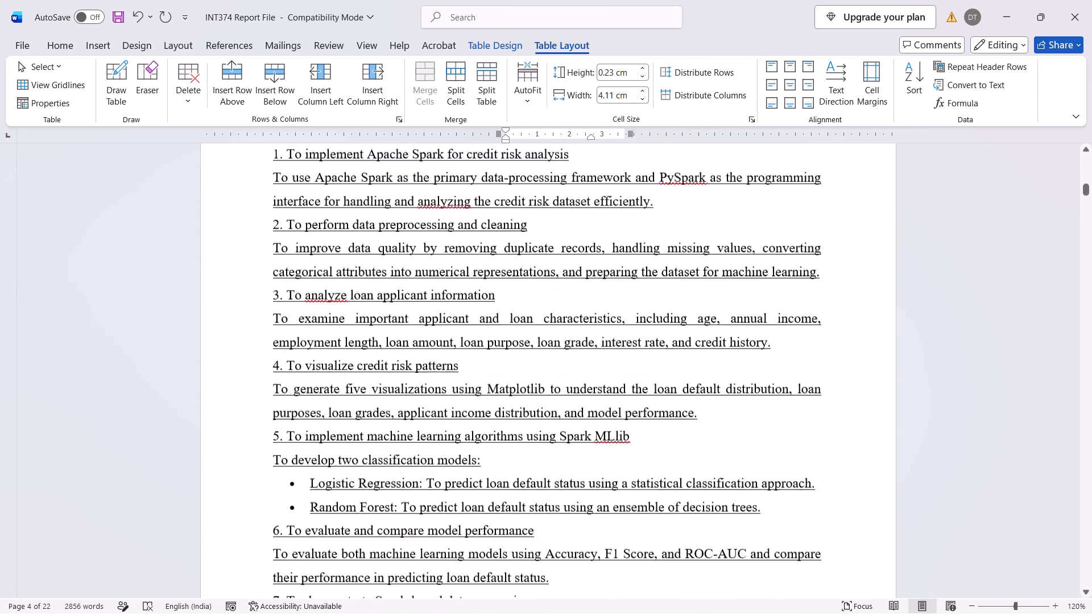
{"action": "scroll", "coordinate": [577, 301], "scroll_direction": "right", "scroll_amount": 1}
{"action": "scroll", "coordinate": [577, 301], "scroll_direction": "down", "scroll_amount": 1}
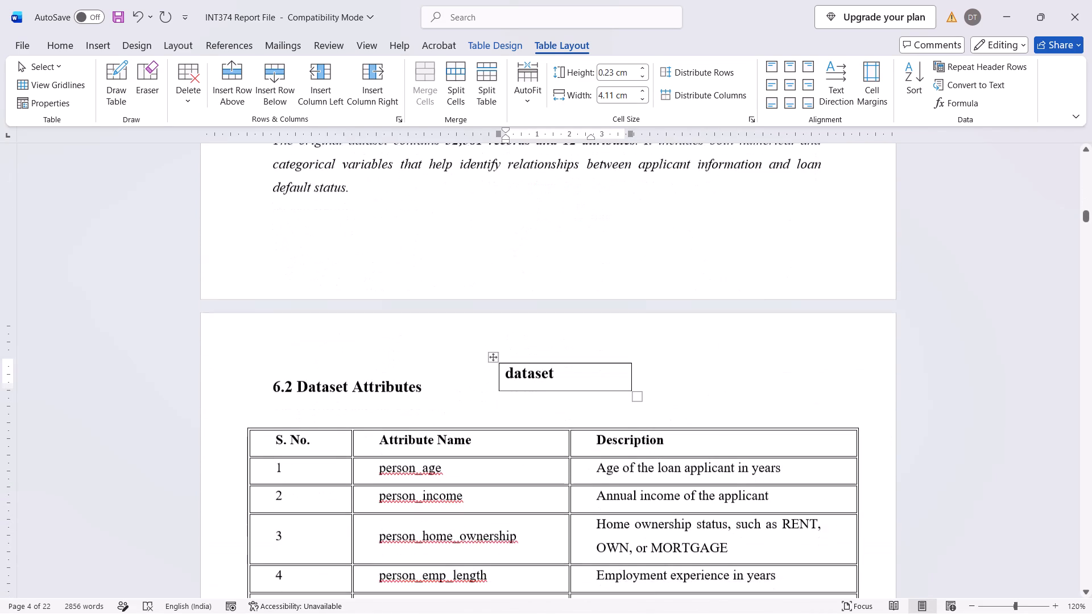
{"action": "scroll", "coordinate": [577, 301], "scroll_direction": "down", "scroll_amount": 1}
{"action": "key", "text": "space"}
{"action": "type", "text": "Previes"}
{"action": "key", "text": "BackSpace"}
{"action": "key", "text": "w"}
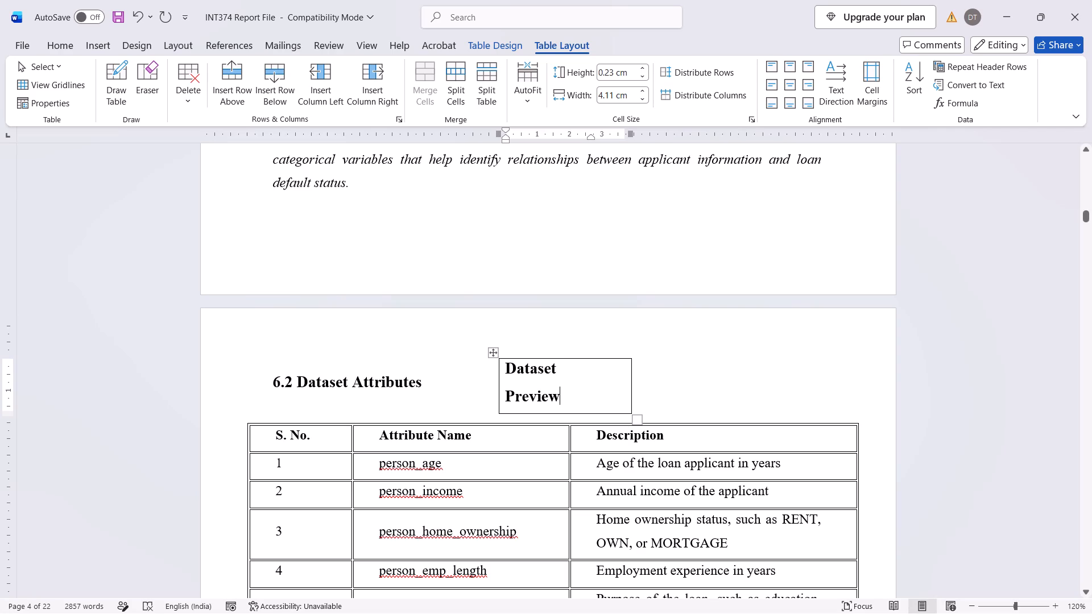
Set the font size of the "Dataset Preview" label to 11.
{"action": "left_click_drag", "start_coordinate": [580, 392], "coordinate": [507, 360]}
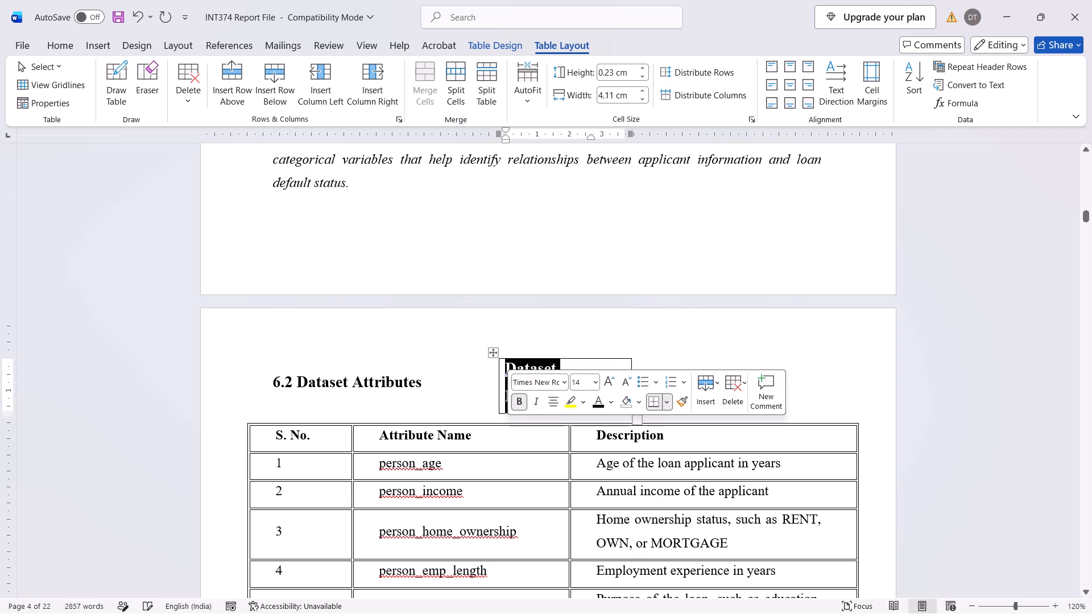
{"action": "left_click", "coordinate": [594, 383]}
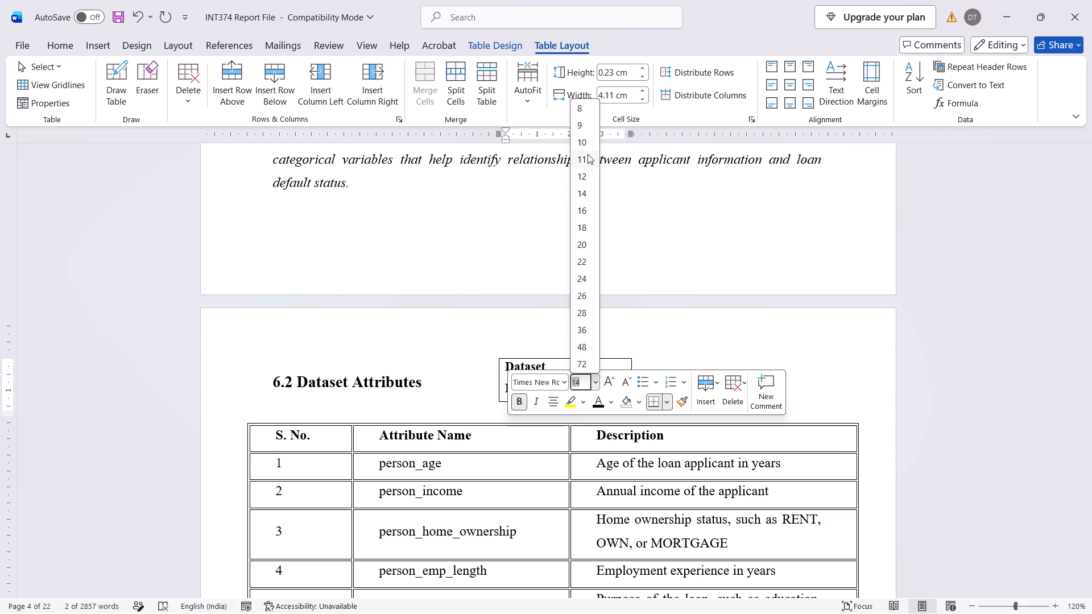
{"action": "left_click", "coordinate": [588, 155]}
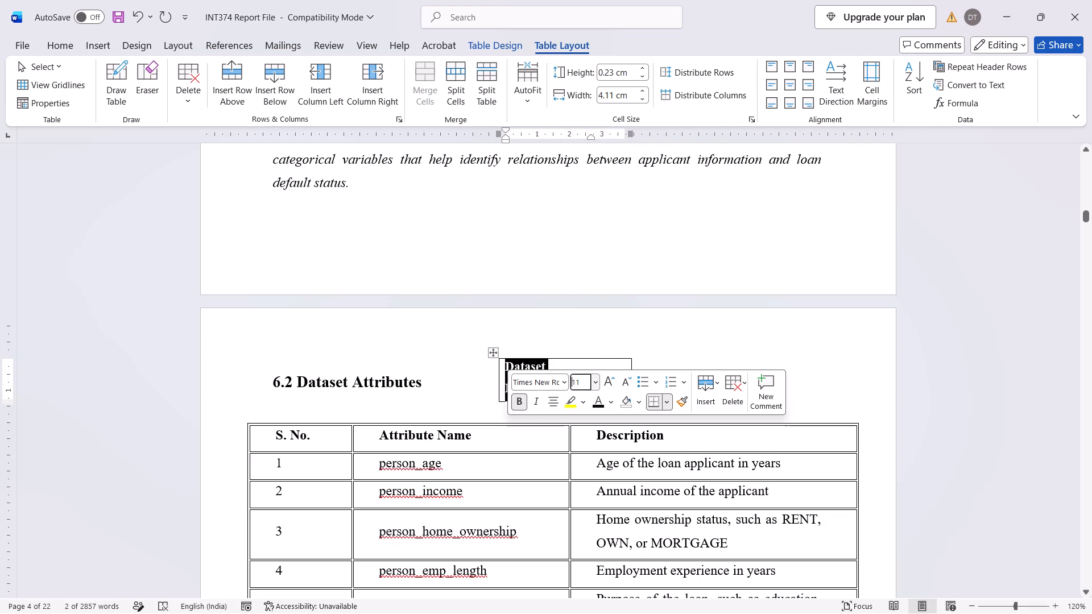
{"action": "left_click", "coordinate": [549, 351]}
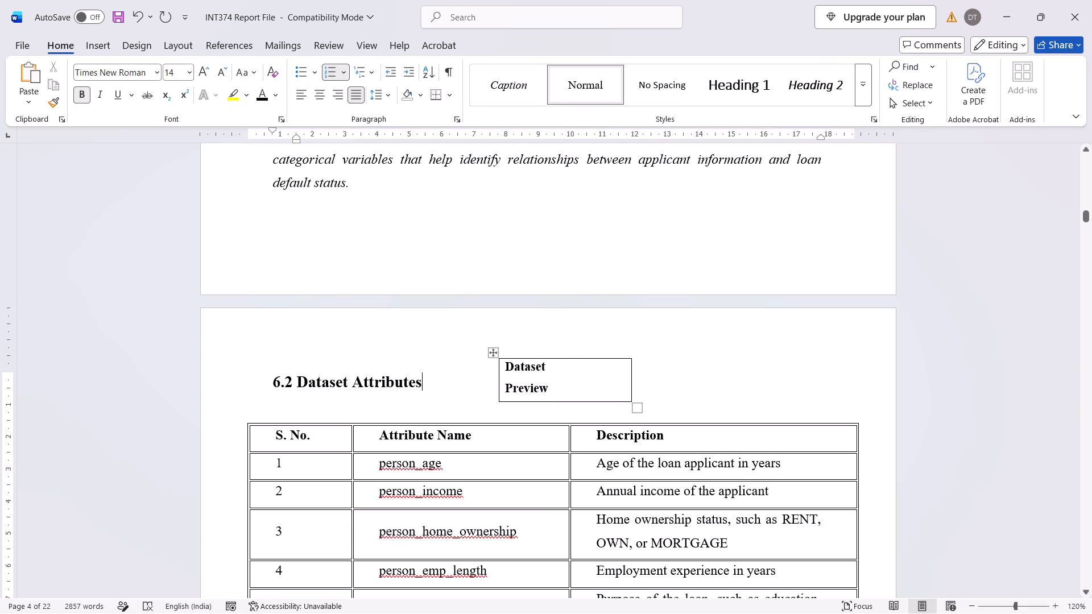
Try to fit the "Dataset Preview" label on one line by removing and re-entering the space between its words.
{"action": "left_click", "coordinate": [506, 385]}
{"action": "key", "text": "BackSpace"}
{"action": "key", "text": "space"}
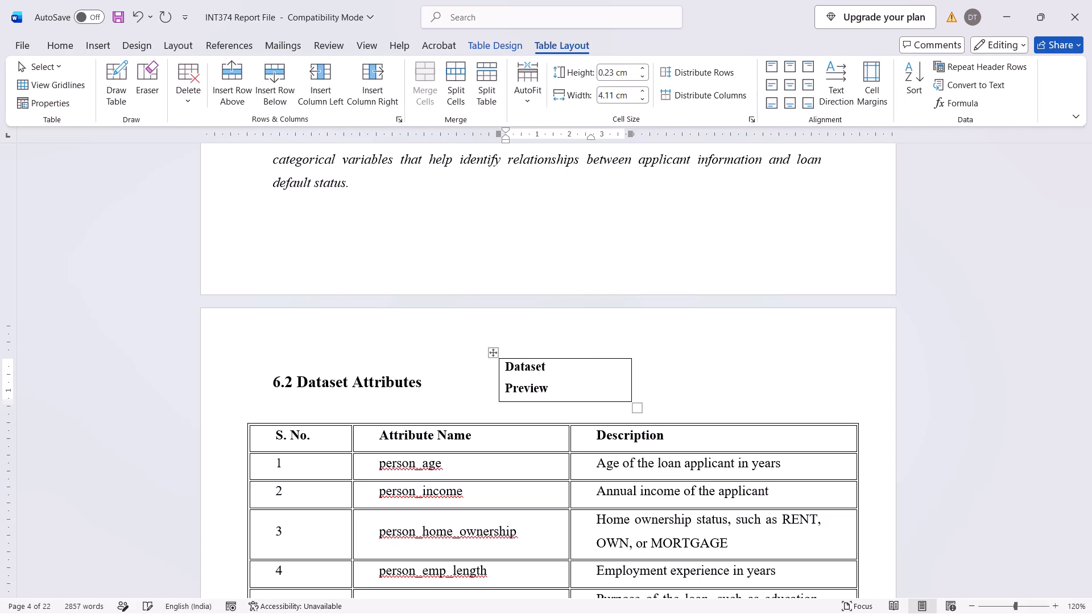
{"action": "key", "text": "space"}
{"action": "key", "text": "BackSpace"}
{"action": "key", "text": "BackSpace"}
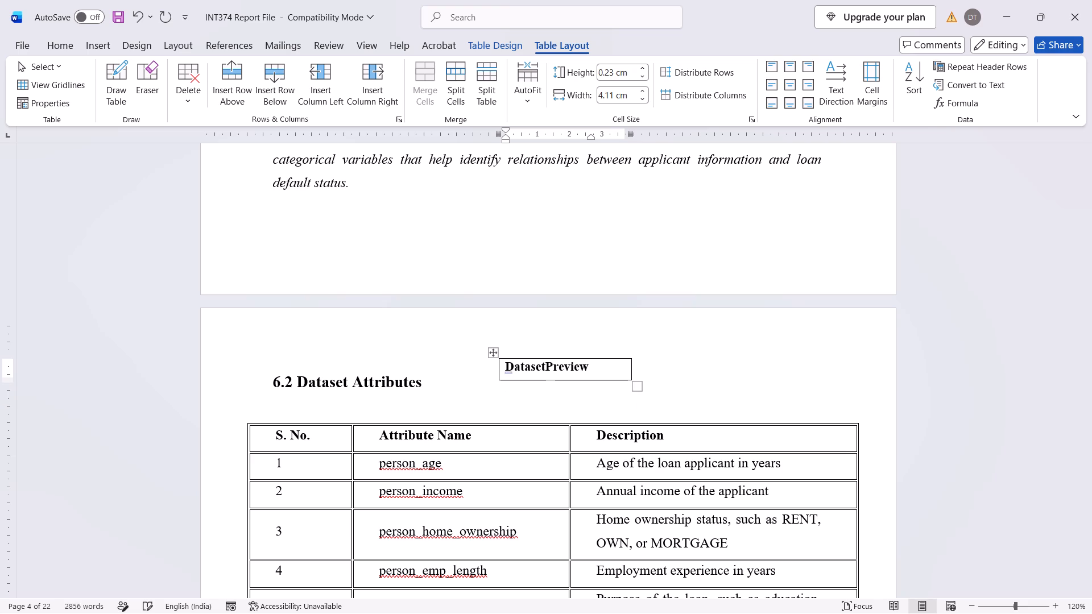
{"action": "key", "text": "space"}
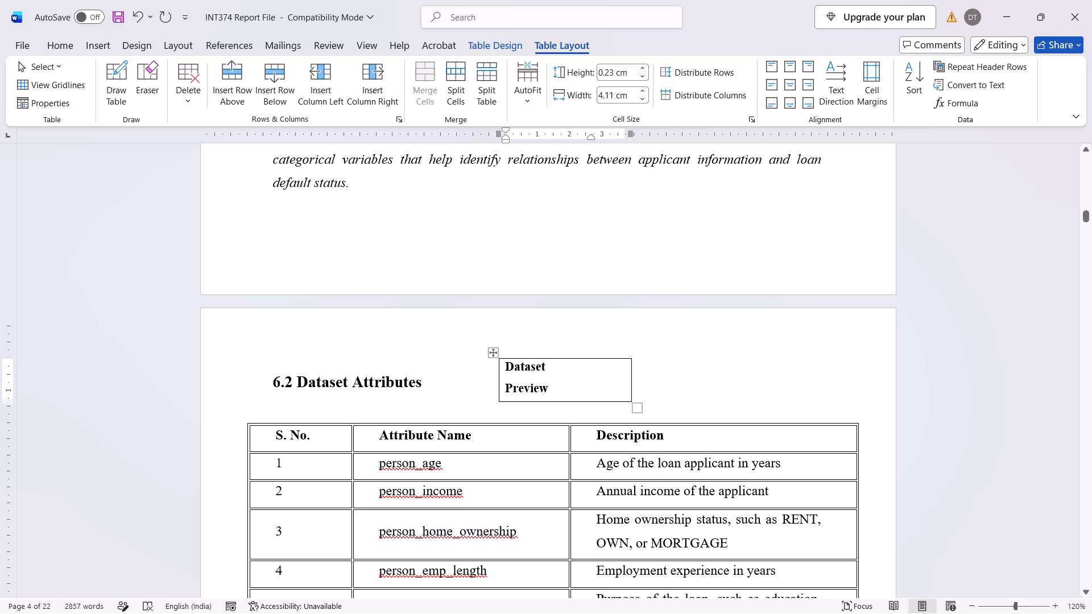
Narrow the Dataset Preview box to fit closely around its two-line label and adjust the label's right indent.
{"action": "left_click_drag", "start_coordinate": [632, 373], "coordinate": [543, 376]}
{"action": "left_click", "coordinate": [543, 376]}
{"action": "left_click_drag", "start_coordinate": [552, 359], "coordinate": [528, 371]}
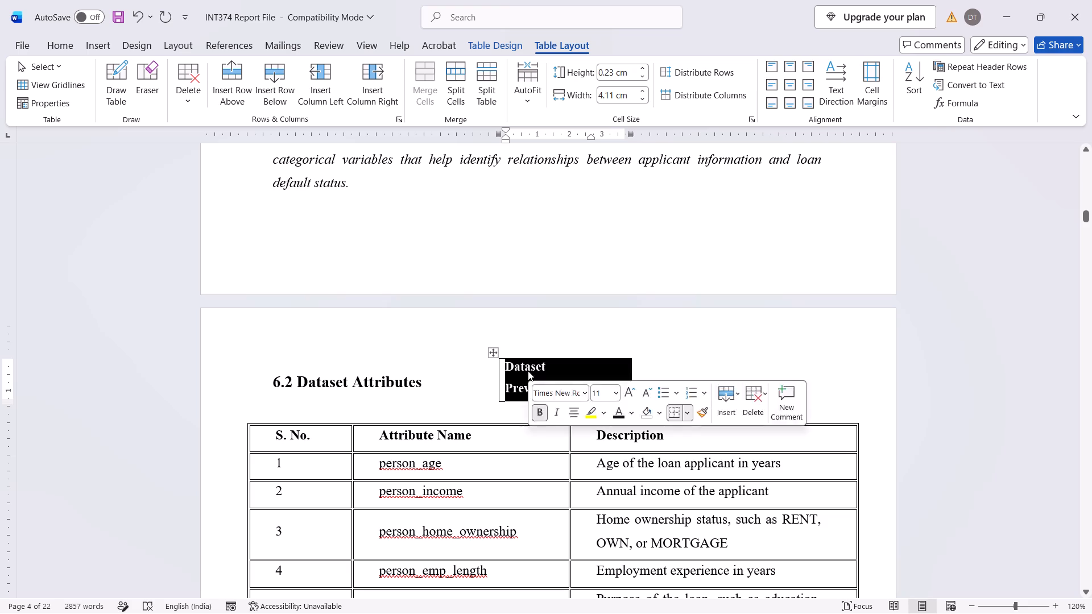
{"action": "left_click", "coordinate": [528, 371]}
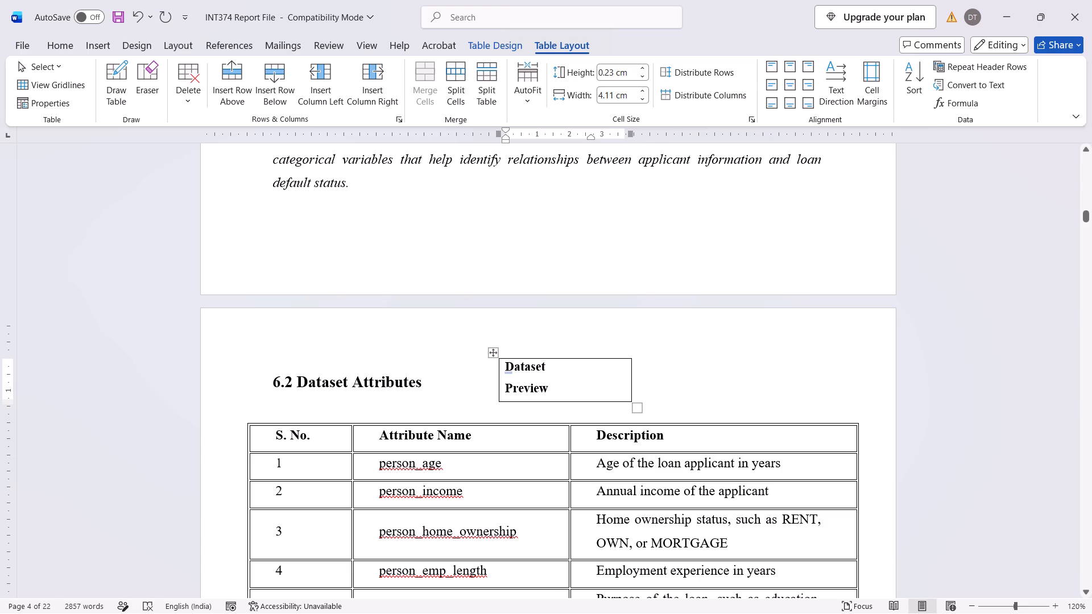
{"action": "left_click_drag", "start_coordinate": [631, 379], "coordinate": [550, 375]}
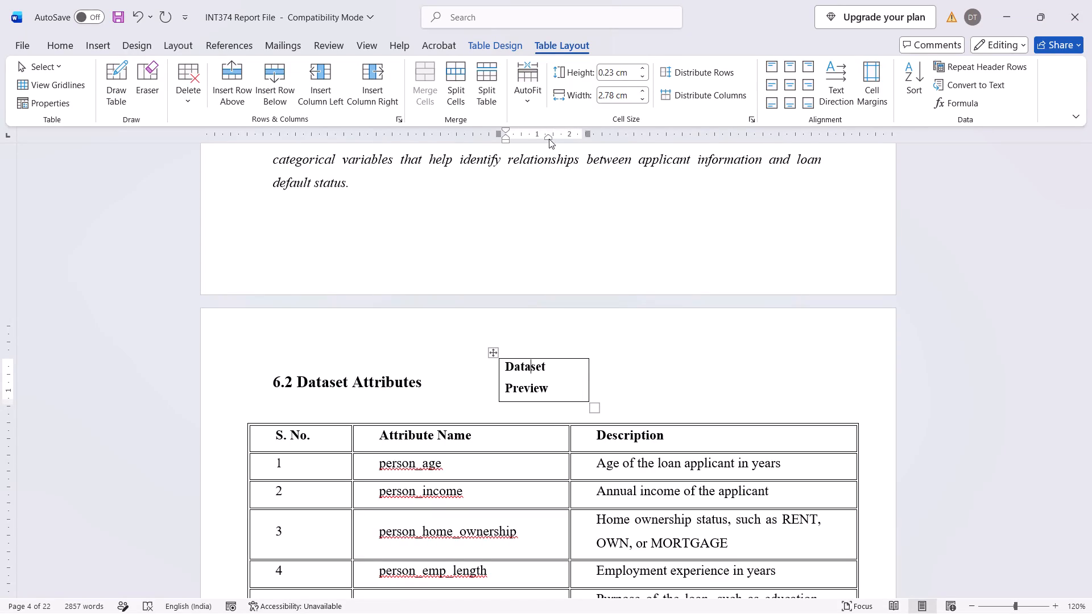
{"action": "left_click_drag", "start_coordinate": [549, 137], "coordinate": [609, 136]}
{"action": "left_click", "coordinate": [611, 312]}
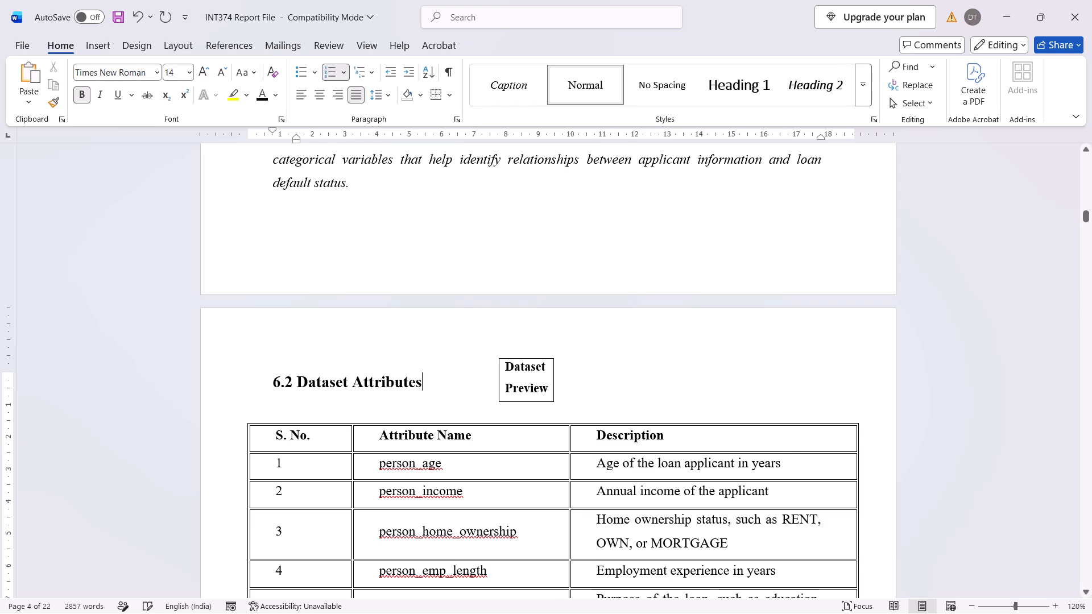
Insert a new numbered line directly after the 6.2 Dataset Attributes heading.
{"action": "scroll", "coordinate": [640, 372], "scroll_direction": "down", "scroll_amount": 1}
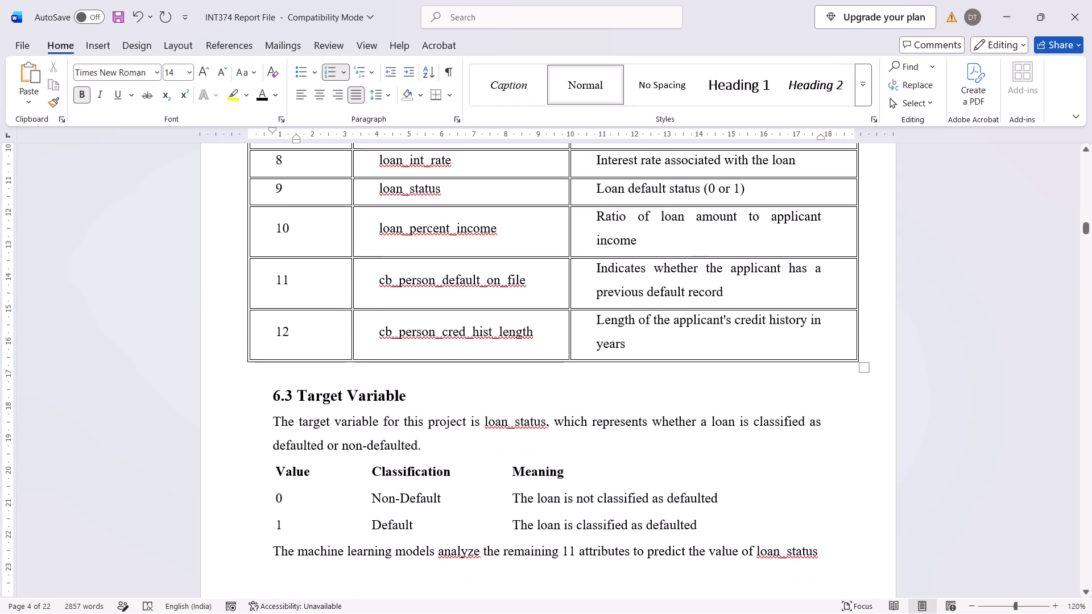
{"action": "scroll", "coordinate": [640, 372], "scroll_direction": "down", "scroll_amount": 1}
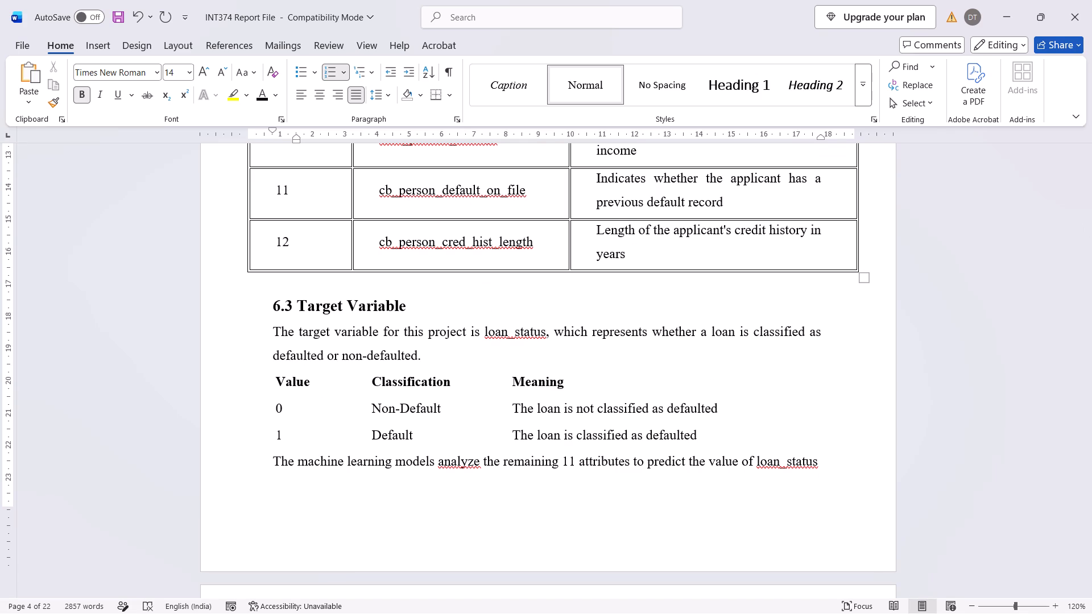
{"action": "key", "text": "Return"}
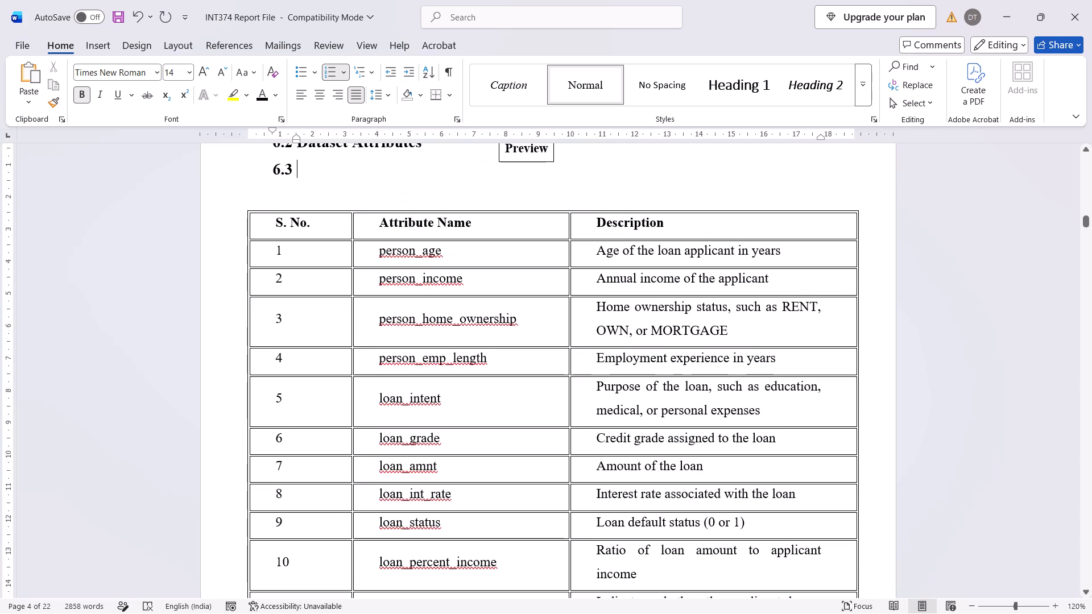
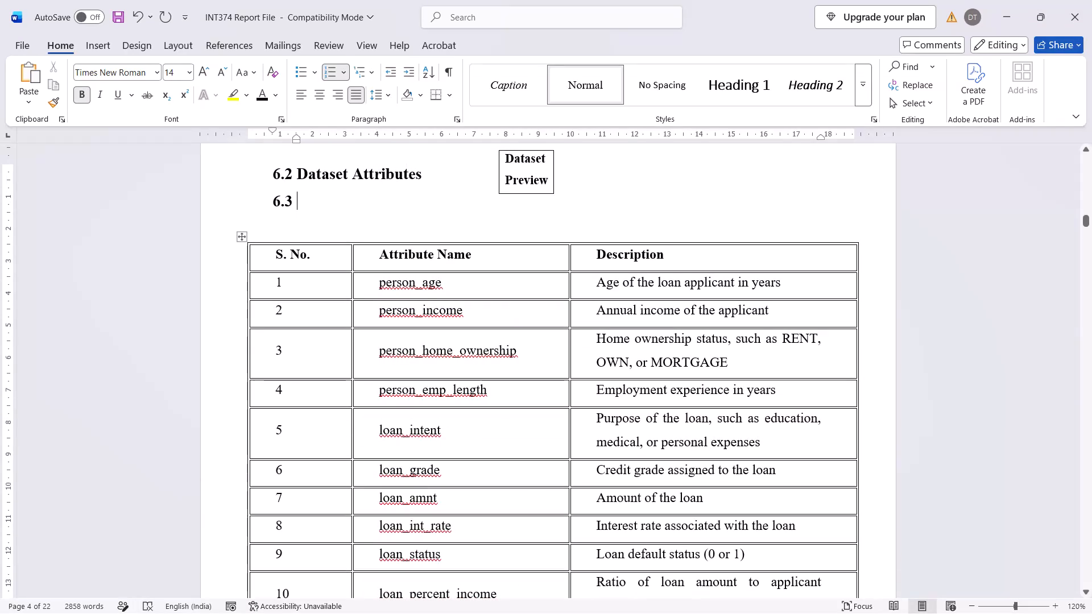
Delete the empty numbered line 6.3 below the 6.2 Dataset Attributes heading.
{"action": "key", "text": "BackSpace"}
{"action": "key", "text": "BackSpace"}
{"action": "key", "text": "BackSpace"}
{"action": "key", "text": "BackSpace"}
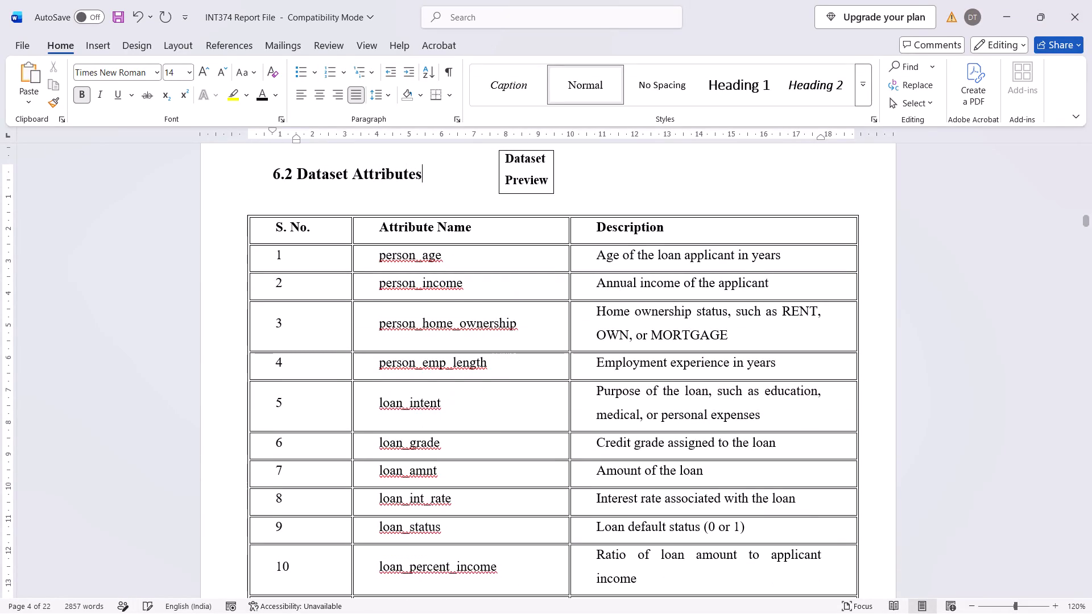
Apply outside borders to the whole Value, Classification and Meaning table in section 6.3 Target Variable.
{"action": "scroll", "coordinate": [407, 244], "scroll_direction": "down", "scroll_amount": 1}
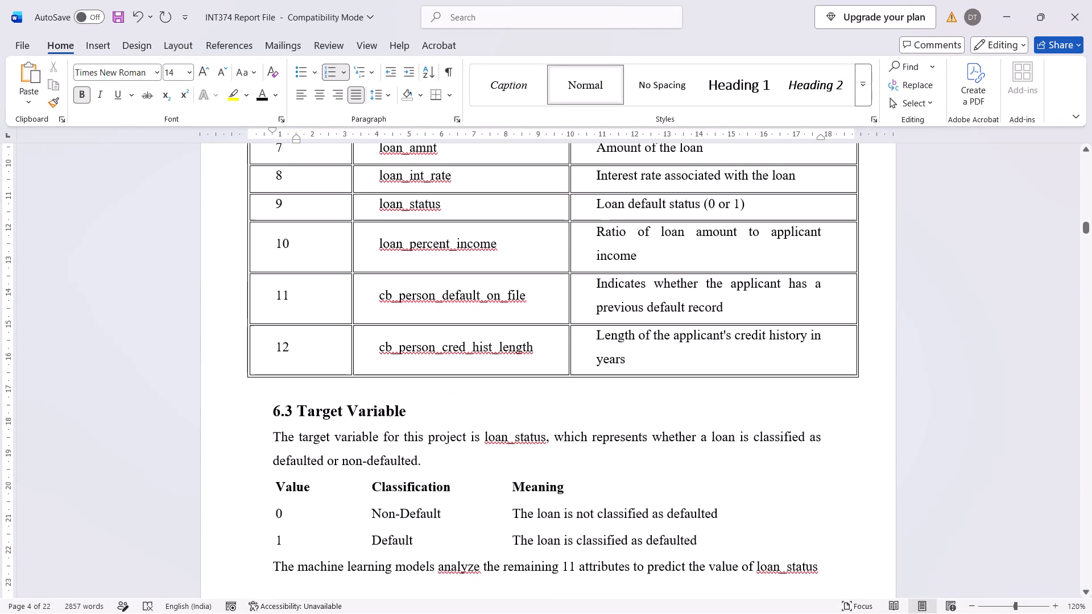
{"action": "scroll", "coordinate": [407, 244], "scroll_direction": "down", "scroll_amount": 1}
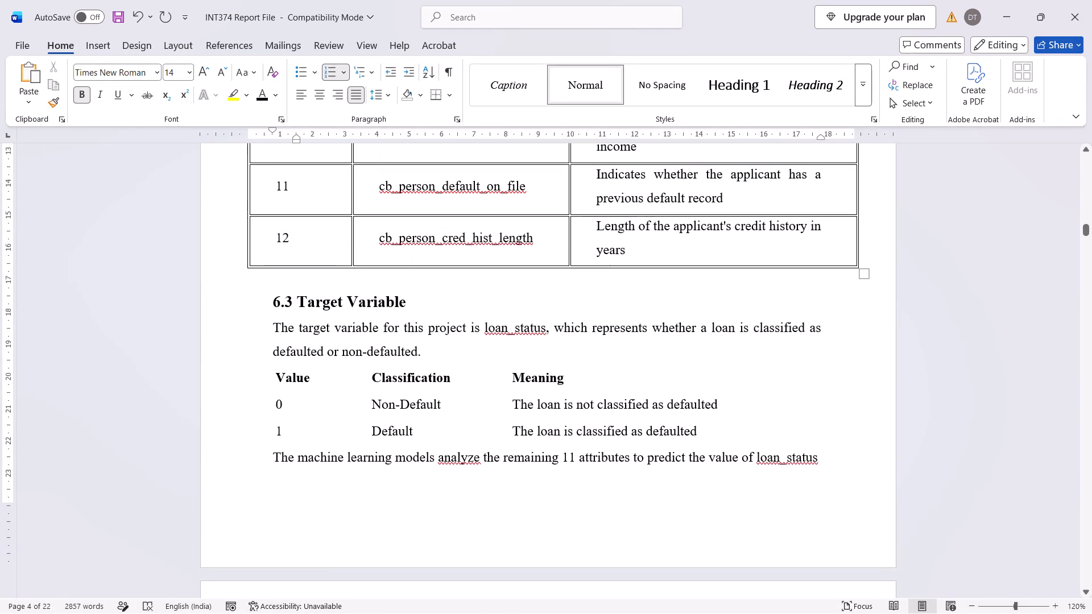
{"action": "left_click_drag", "start_coordinate": [709, 434], "coordinate": [550, 400]}
{"action": "left_click_drag", "start_coordinate": [550, 400], "coordinate": [305, 372]}
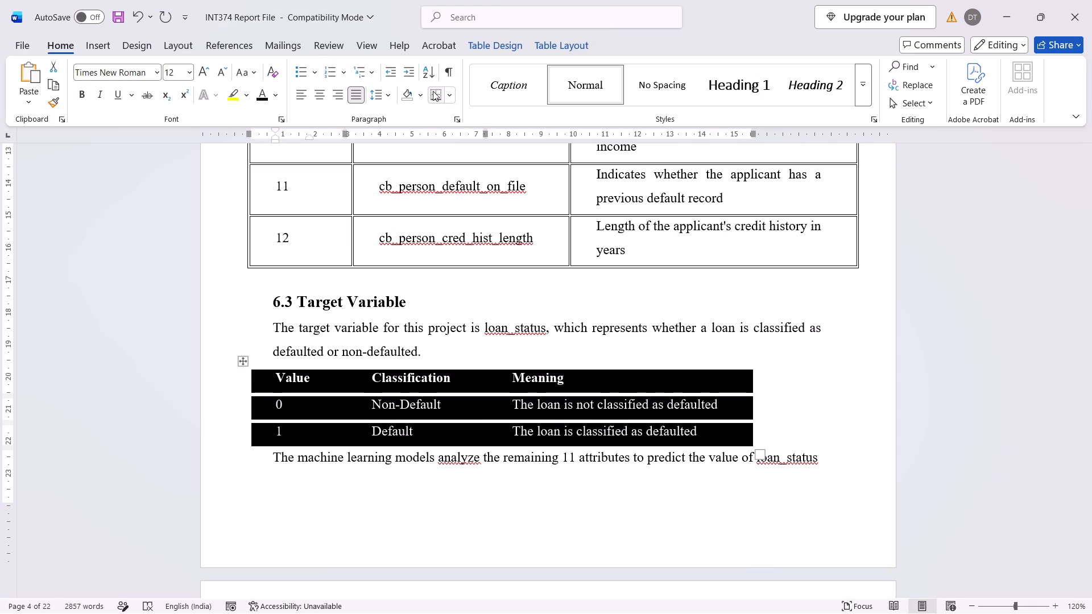
{"action": "left_click", "coordinate": [448, 92]}
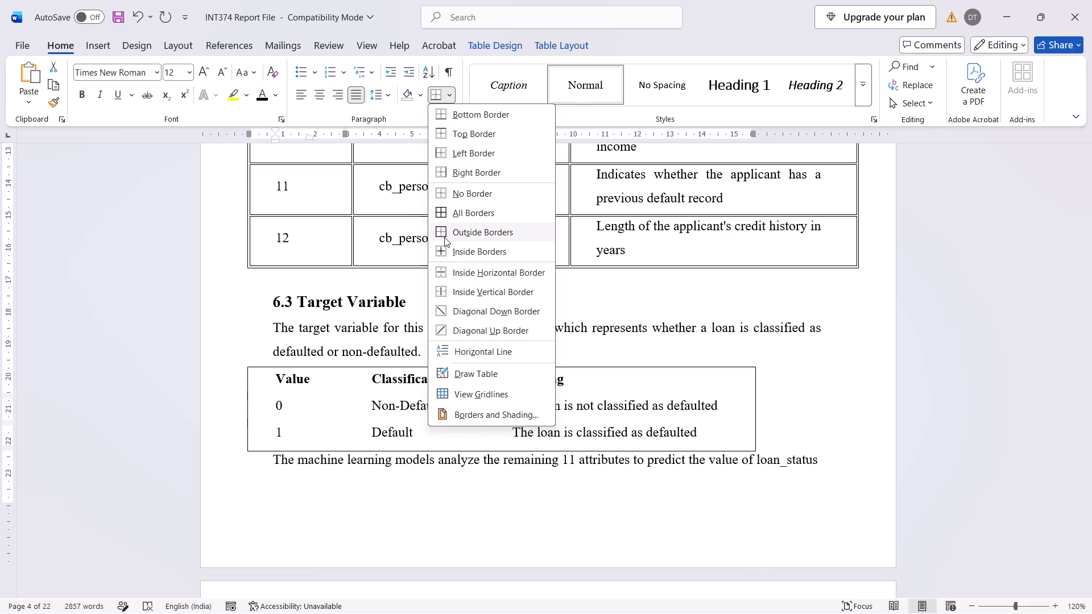
{"action": "left_click", "coordinate": [444, 237]}
{"action": "left_click", "coordinate": [510, 410]}
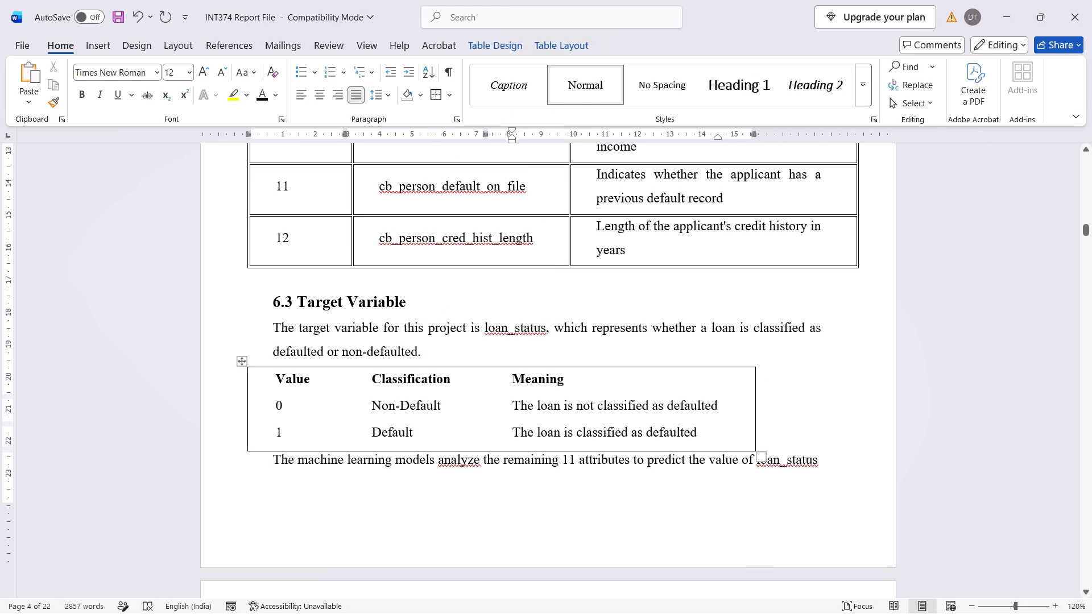
Widen the Meaning column of the 6.3 table until its outer edge roughly aligns with the attributes table above.
{"action": "left_click_drag", "start_coordinate": [328, 367], "coordinate": [461, 387]}
{"action": "left_click", "coordinate": [461, 387]}
{"action": "left_click_drag", "start_coordinate": [697, 368], "coordinate": [758, 375]}
{"action": "left_click", "coordinate": [758, 375]}
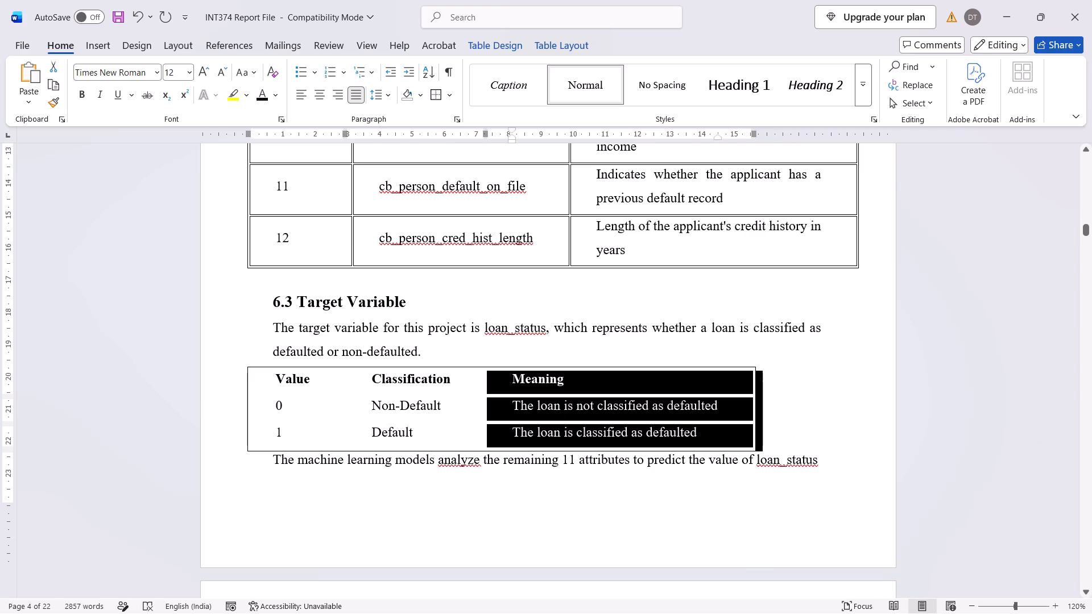
{"action": "left_click_drag", "start_coordinate": [755, 380], "coordinate": [862, 374]}
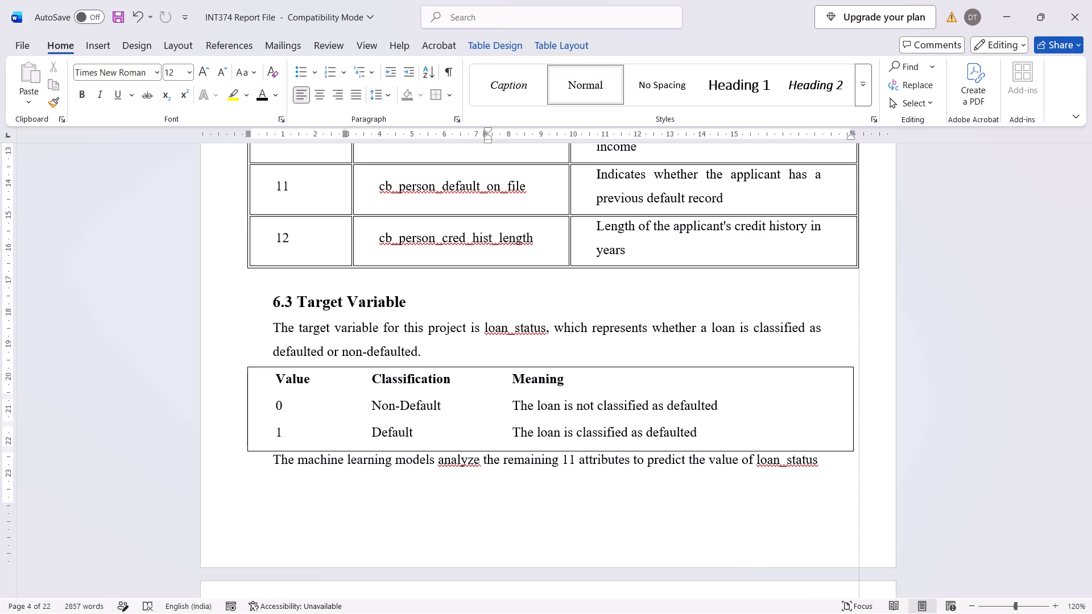
{"action": "left_click_drag", "start_coordinate": [862, 374], "coordinate": [864, 374]}
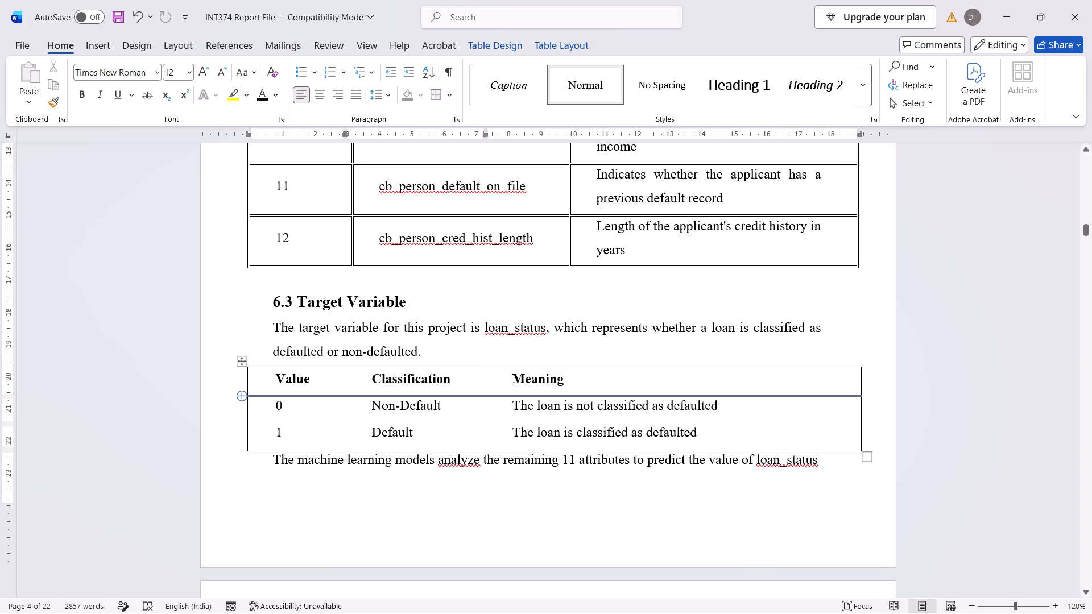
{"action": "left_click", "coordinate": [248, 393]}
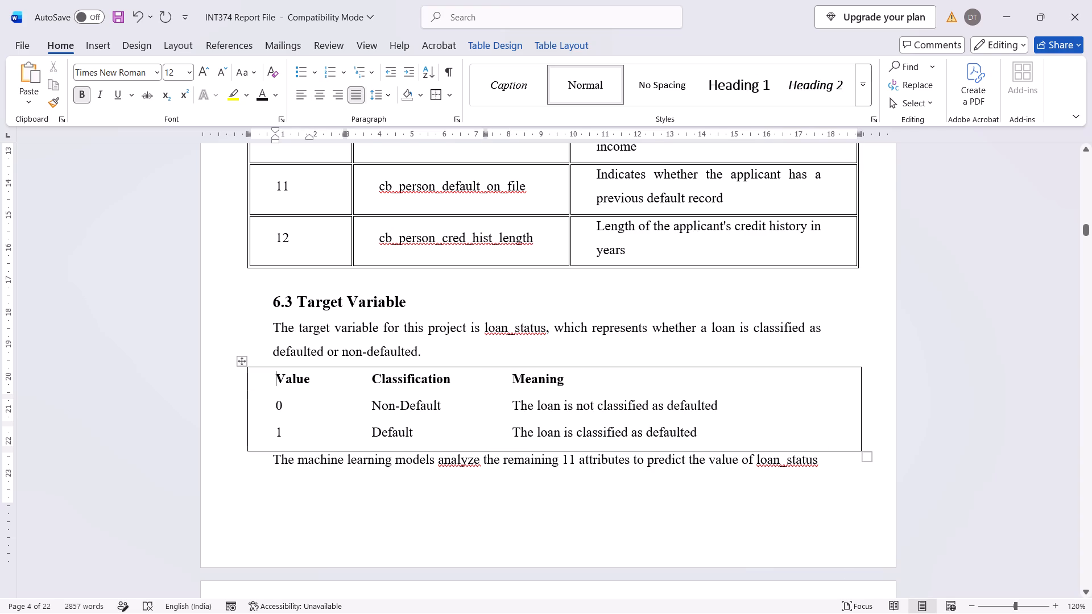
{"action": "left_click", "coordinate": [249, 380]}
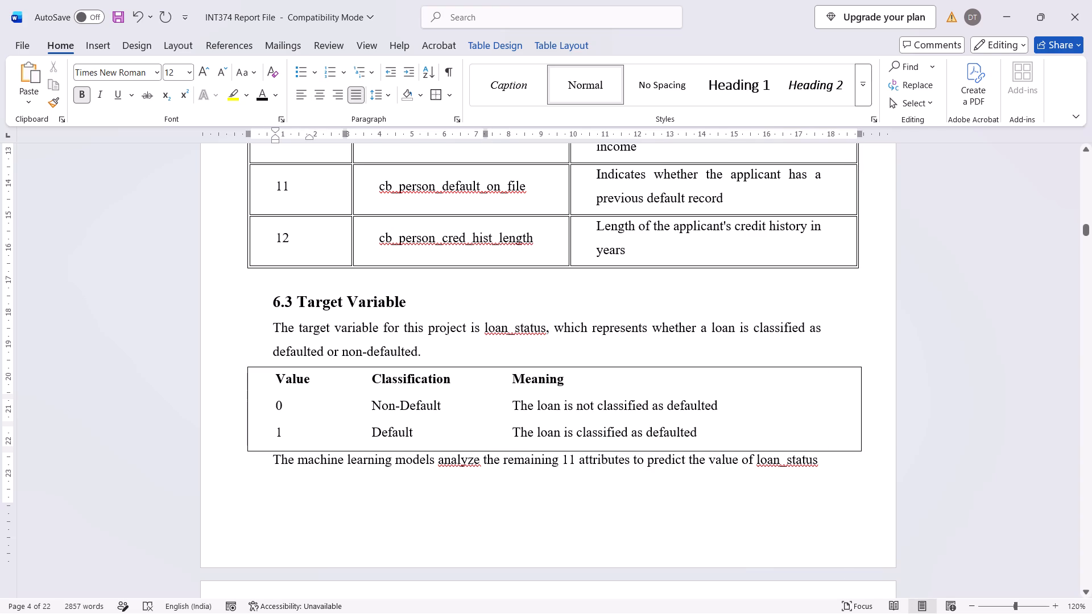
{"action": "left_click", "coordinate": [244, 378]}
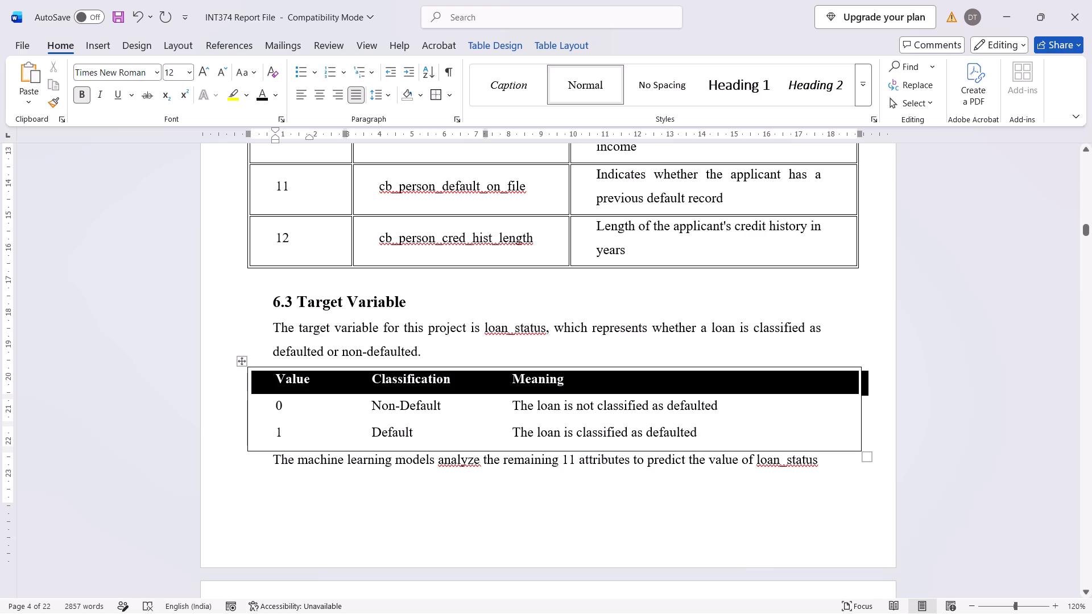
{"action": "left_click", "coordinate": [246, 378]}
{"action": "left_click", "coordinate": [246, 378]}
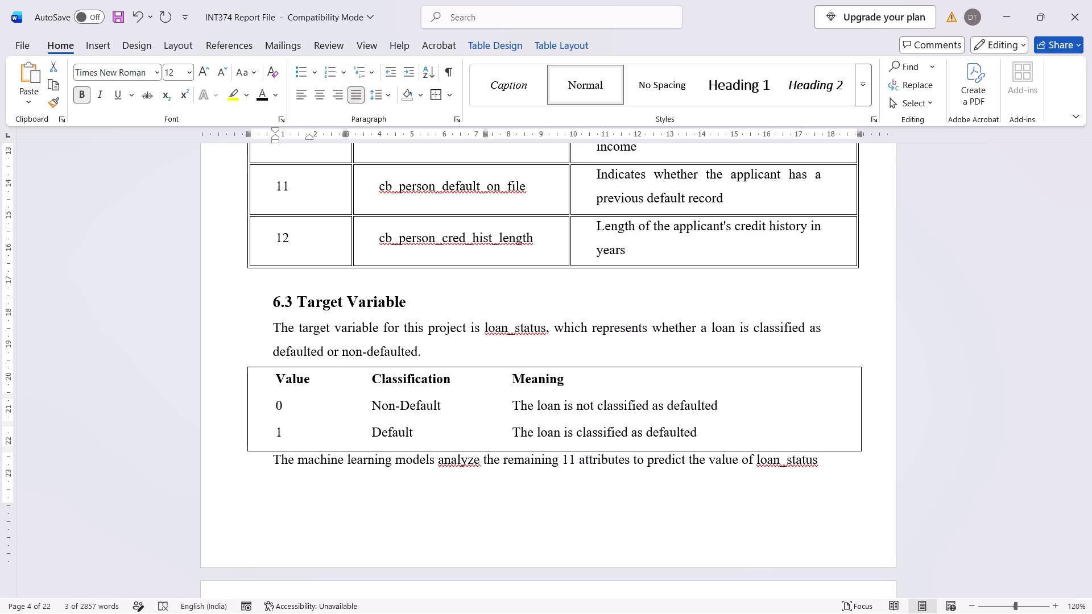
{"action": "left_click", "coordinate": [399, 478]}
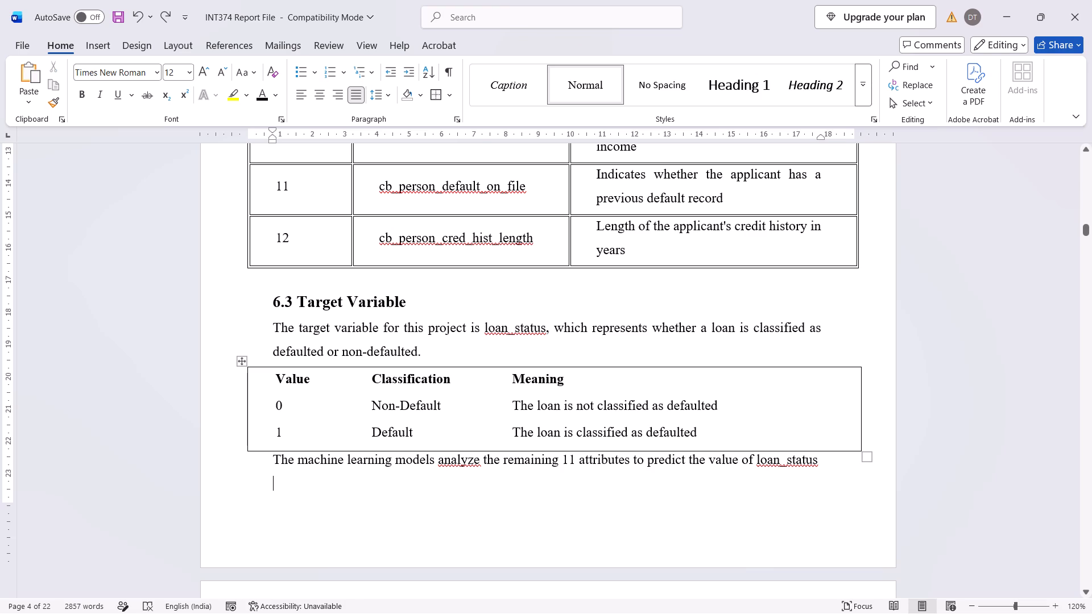
Apply diagonal up borders to all cells of the table in section 6.4 Loan Status Distribution.
{"action": "scroll", "coordinate": [744, 443], "scroll_direction": "up", "scroll_amount": 2}
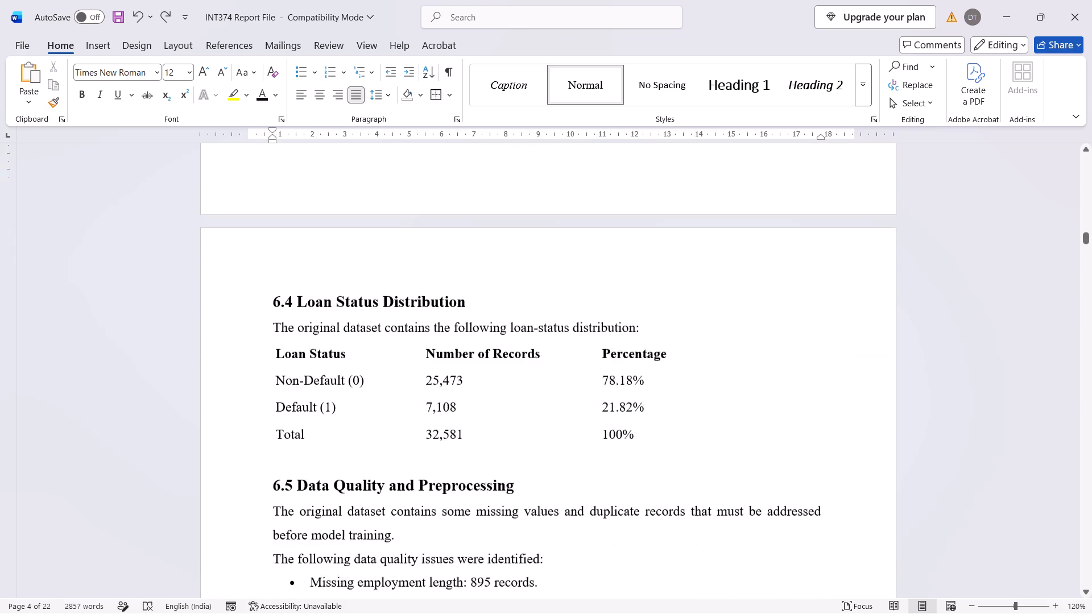
{"action": "scroll", "coordinate": [744, 443], "scroll_direction": "up", "scroll_amount": 2}
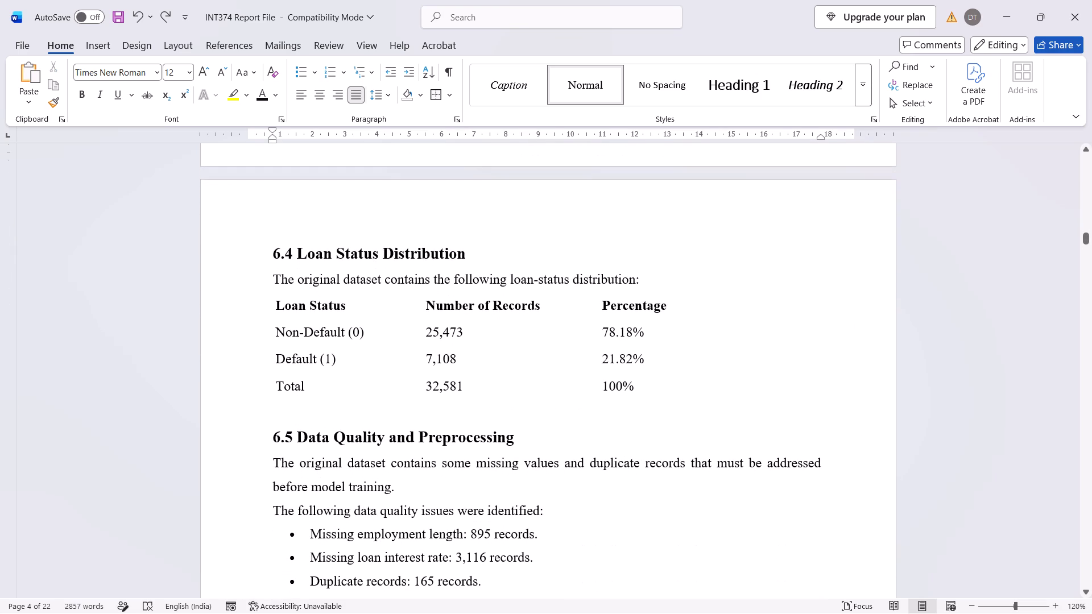
{"action": "scroll", "coordinate": [744, 443], "scroll_direction": "up", "scroll_amount": 3}
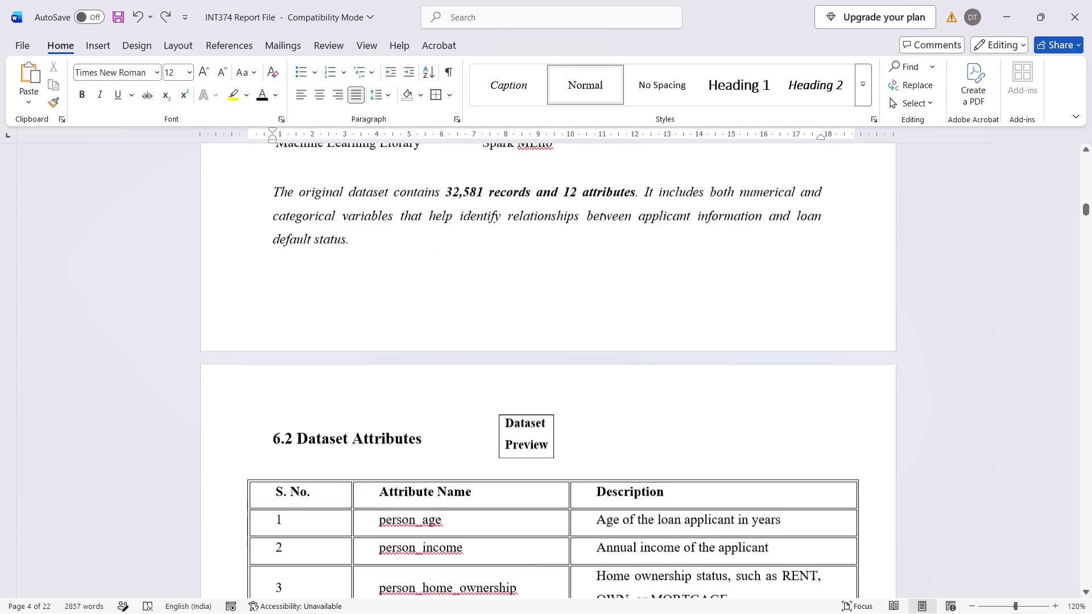
{"action": "scroll", "coordinate": [744, 443], "scroll_direction": "up", "scroll_amount": 1}
{"action": "scroll", "coordinate": [744, 443], "scroll_direction": "down", "scroll_amount": 1}
{"action": "left_click_drag", "start_coordinate": [684, 467], "coordinate": [581, 455]}
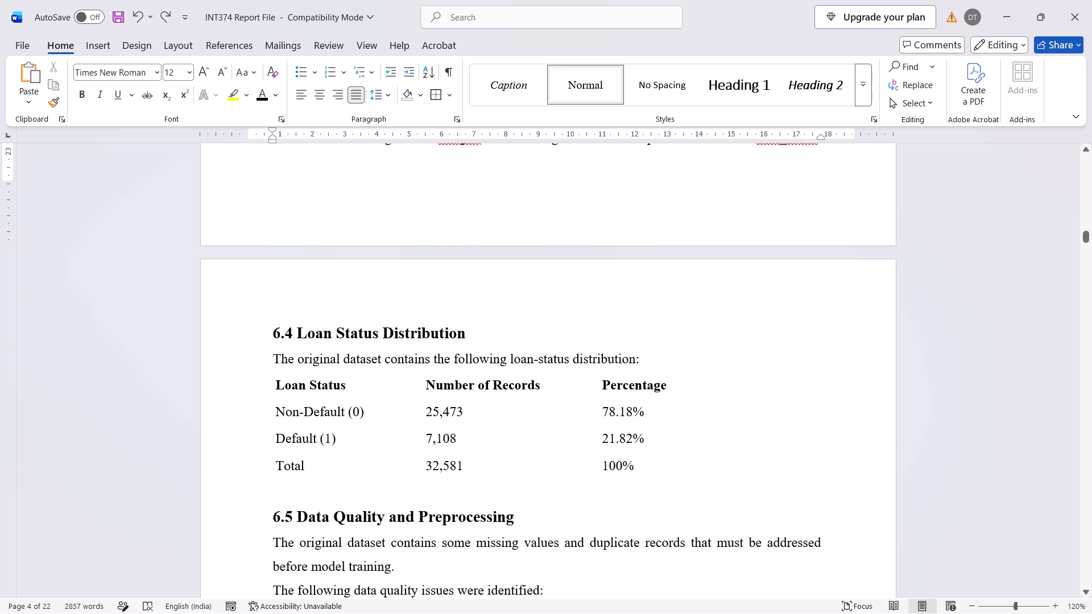
{"action": "left_click_drag", "start_coordinate": [581, 455], "coordinate": [306, 384]}
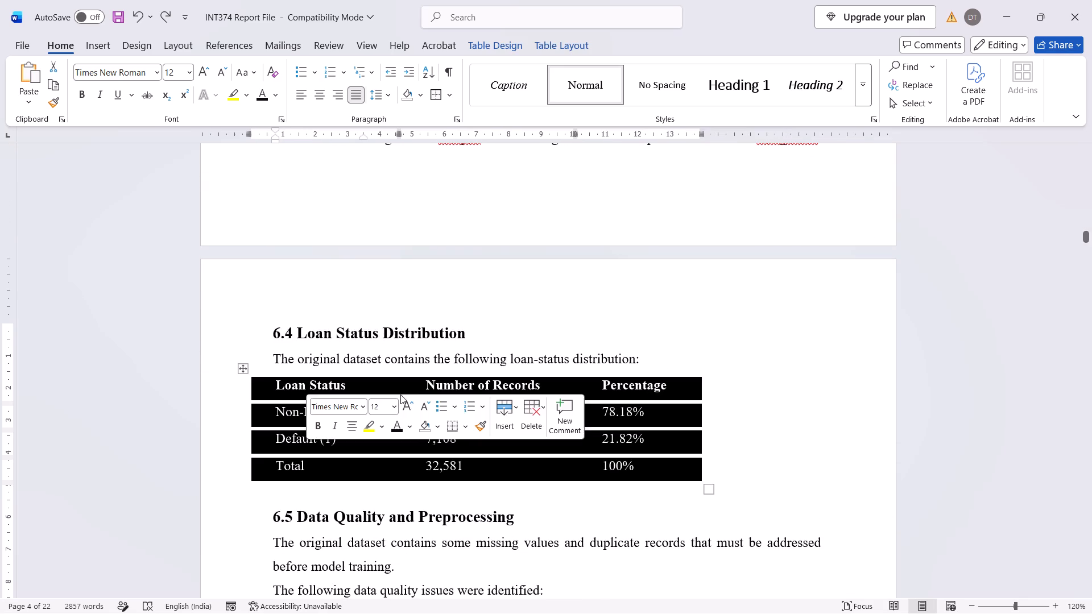
{"action": "left_click", "coordinate": [461, 432]}
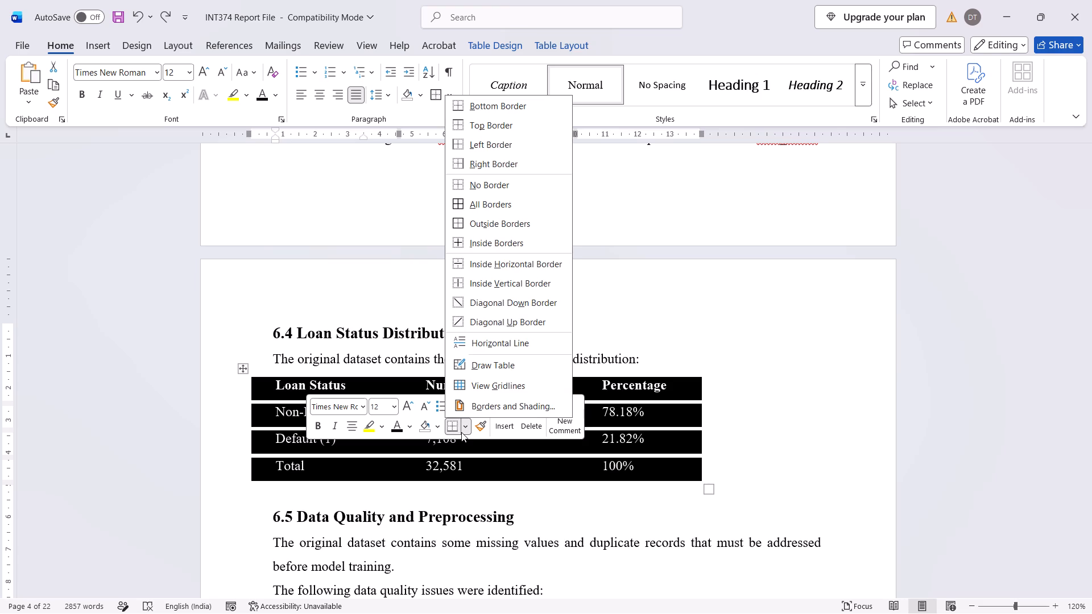
{"action": "left_click", "coordinate": [511, 325]}
{"action": "left_click", "coordinate": [700, 458]}
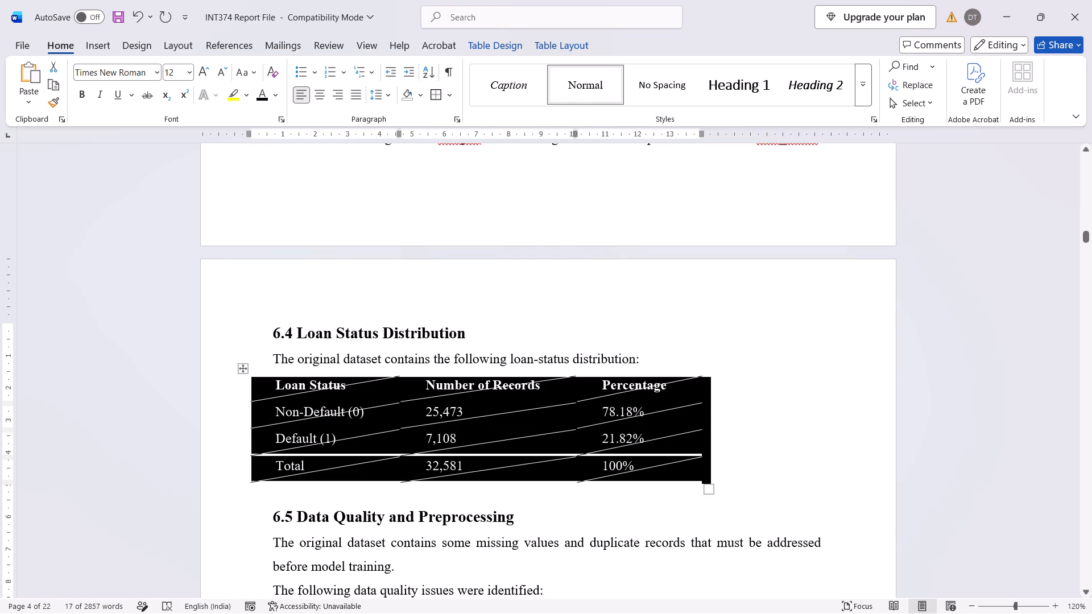
{"action": "left_click", "coordinate": [783, 377]}
{"action": "left_click", "coordinate": [696, 352]}
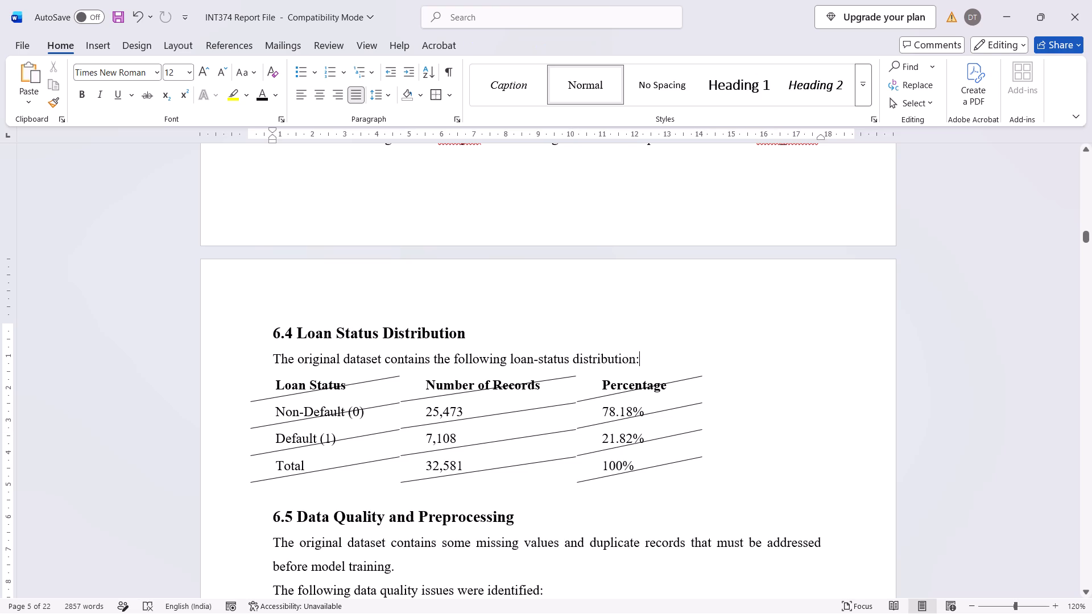
Apply all borders to the whole Loan Status Distribution table in section 6.4.
{"action": "left_click", "coordinate": [520, 385]}
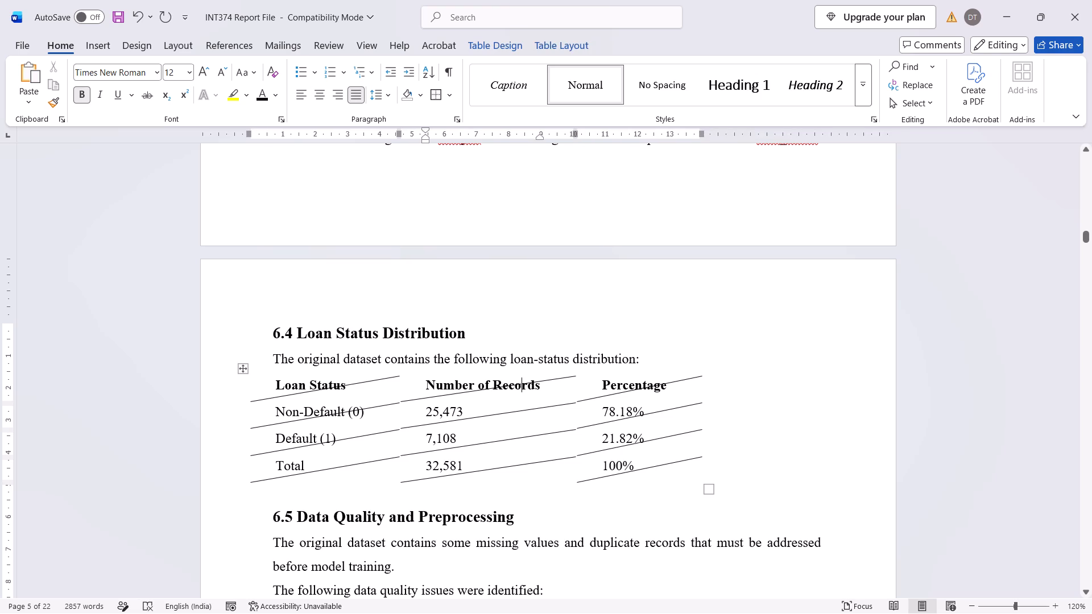
{"action": "left_click_drag", "start_coordinate": [697, 468], "coordinate": [289, 389]}
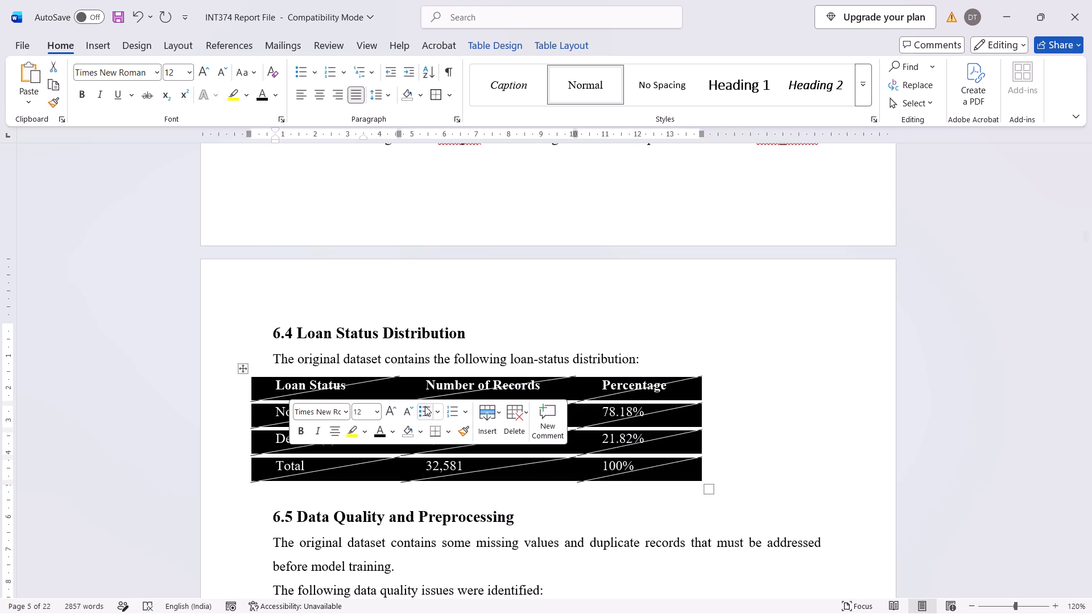
{"action": "left_click", "coordinate": [454, 434]}
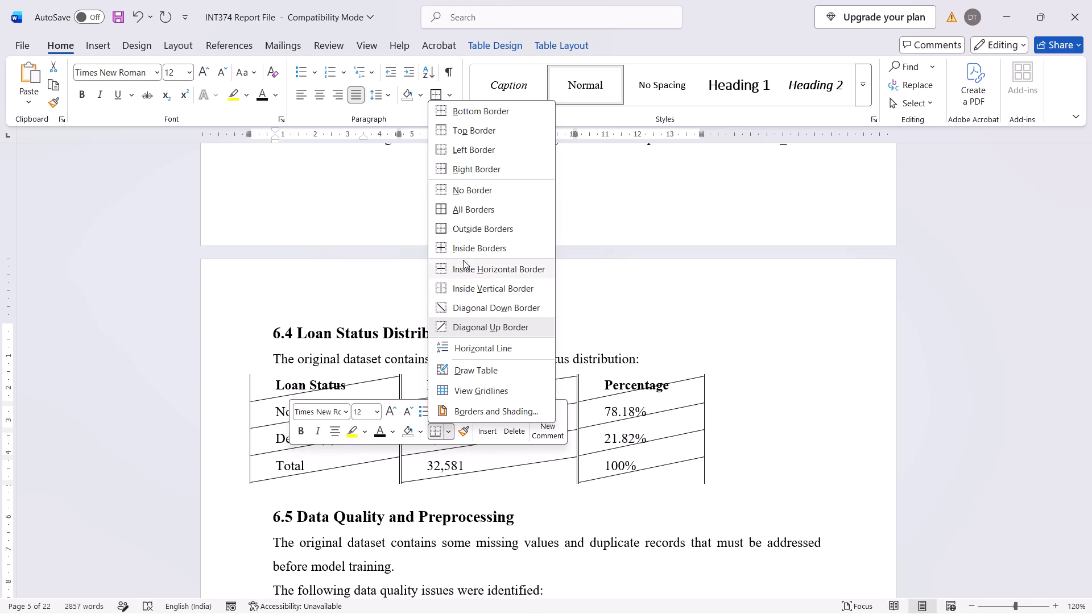
{"action": "left_click", "coordinate": [462, 204]}
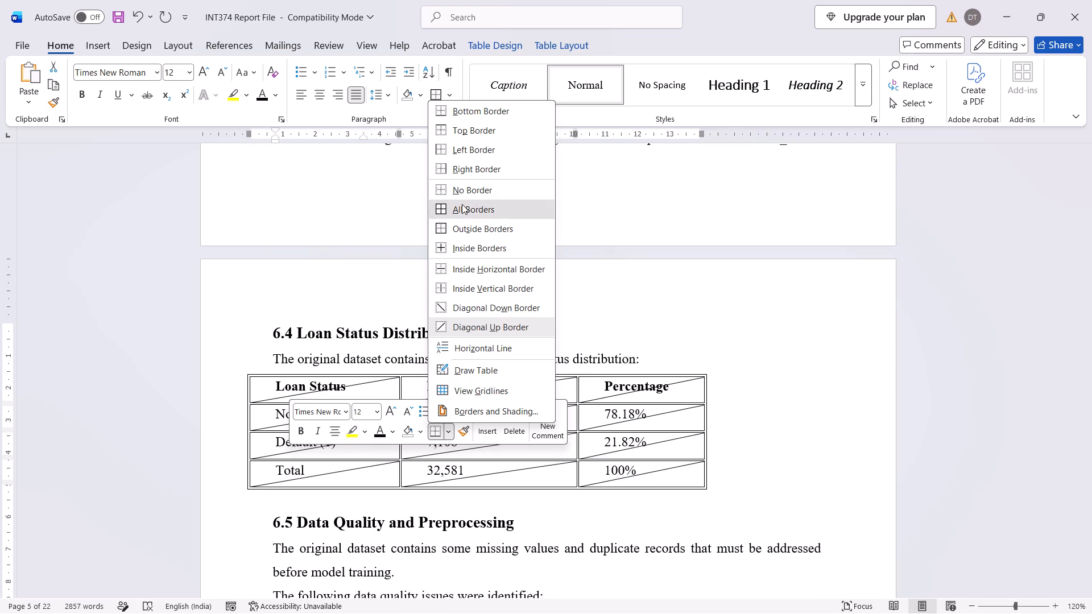
{"action": "left_click", "coordinate": [691, 348]}
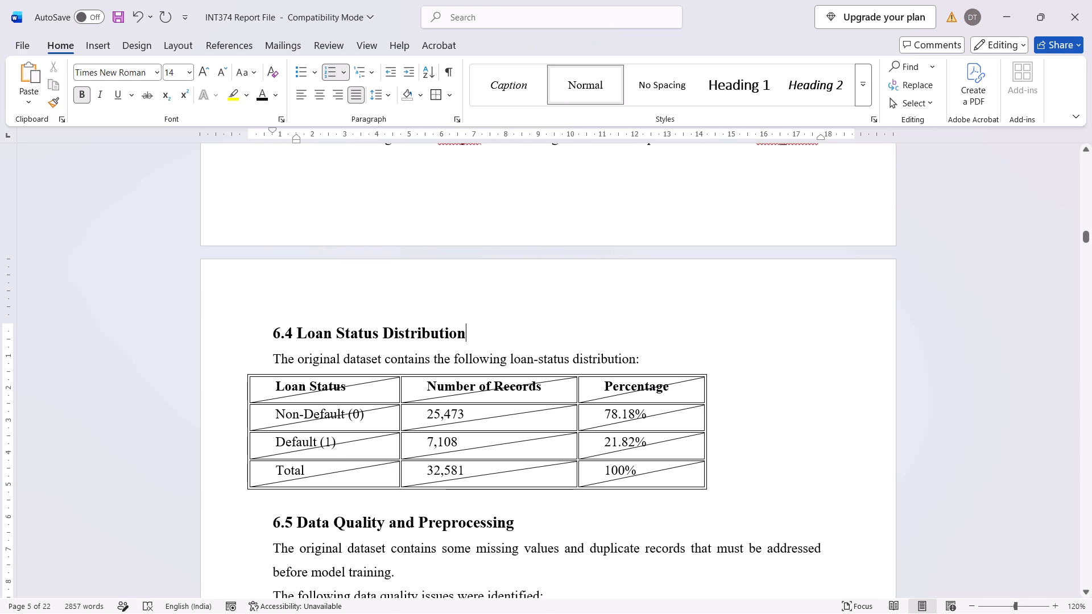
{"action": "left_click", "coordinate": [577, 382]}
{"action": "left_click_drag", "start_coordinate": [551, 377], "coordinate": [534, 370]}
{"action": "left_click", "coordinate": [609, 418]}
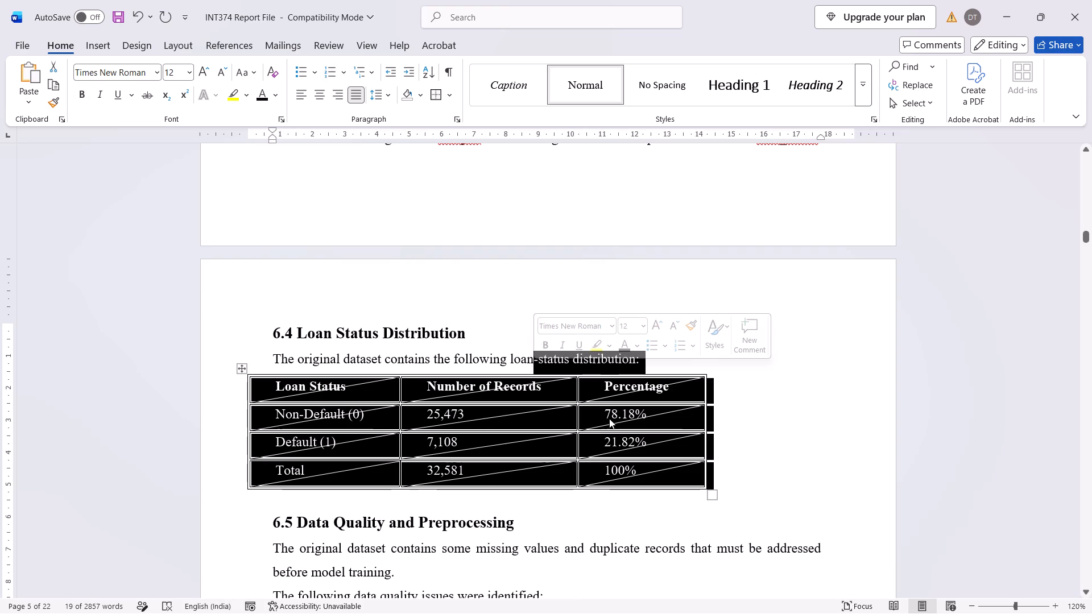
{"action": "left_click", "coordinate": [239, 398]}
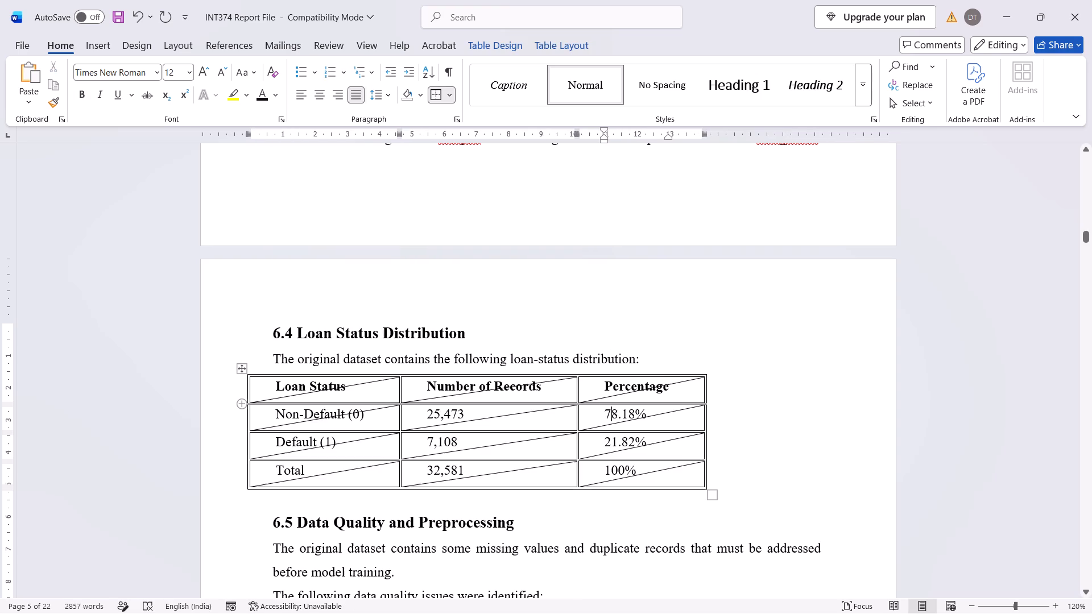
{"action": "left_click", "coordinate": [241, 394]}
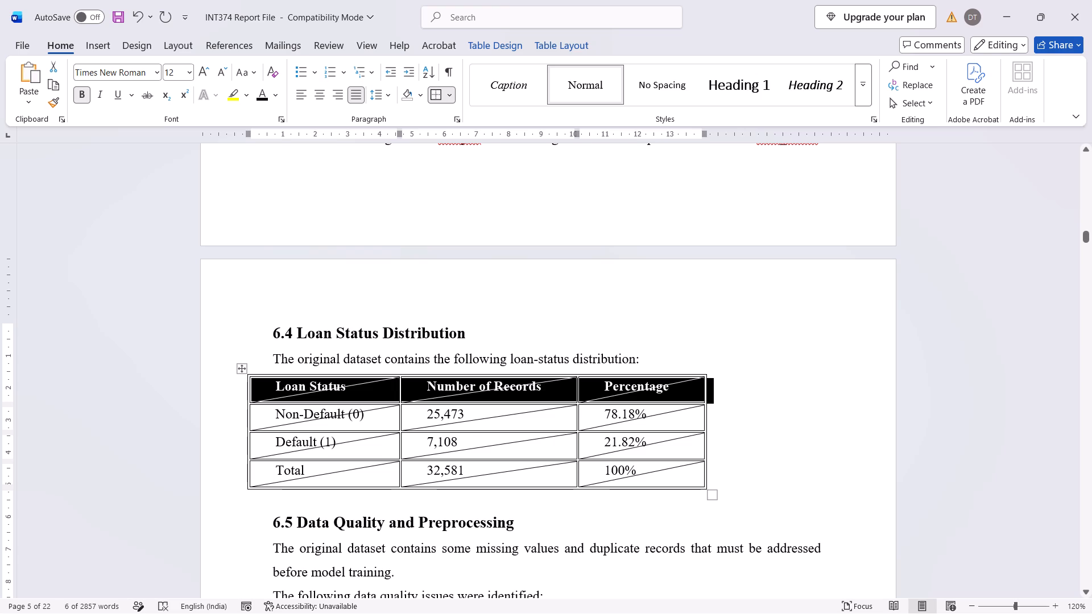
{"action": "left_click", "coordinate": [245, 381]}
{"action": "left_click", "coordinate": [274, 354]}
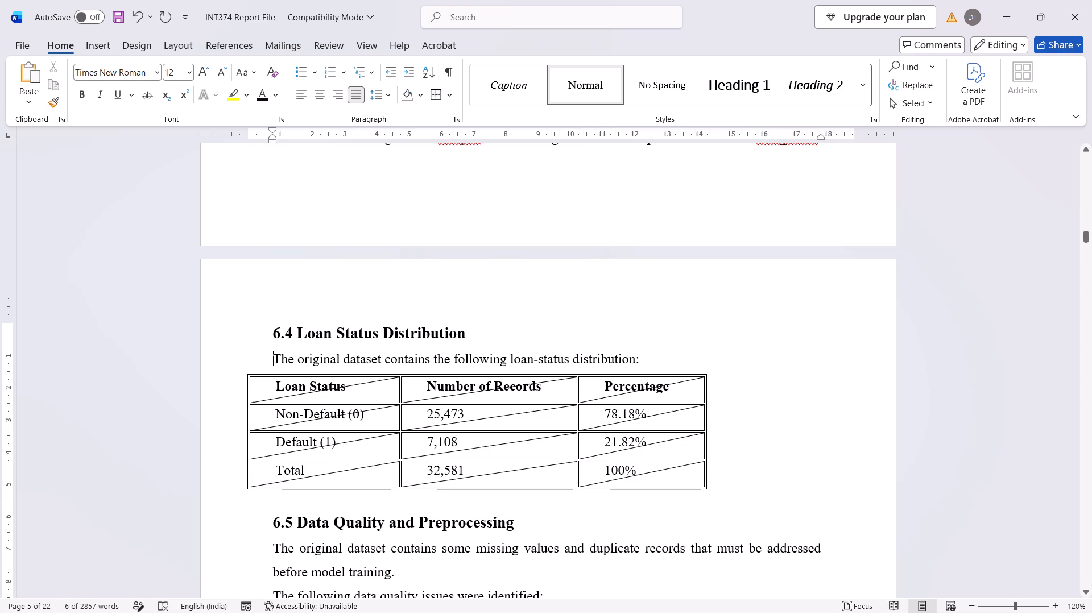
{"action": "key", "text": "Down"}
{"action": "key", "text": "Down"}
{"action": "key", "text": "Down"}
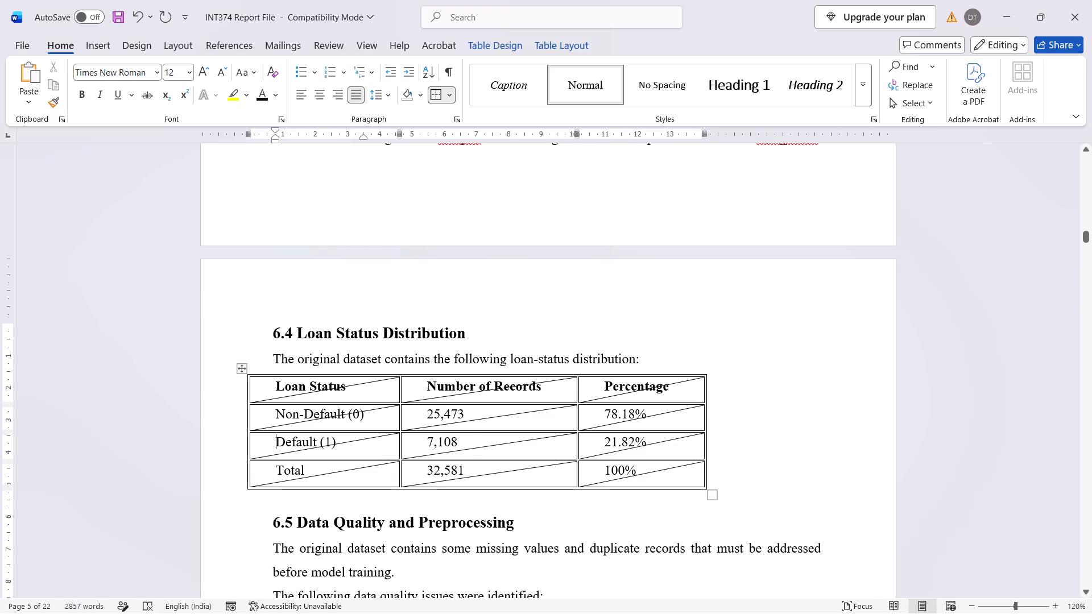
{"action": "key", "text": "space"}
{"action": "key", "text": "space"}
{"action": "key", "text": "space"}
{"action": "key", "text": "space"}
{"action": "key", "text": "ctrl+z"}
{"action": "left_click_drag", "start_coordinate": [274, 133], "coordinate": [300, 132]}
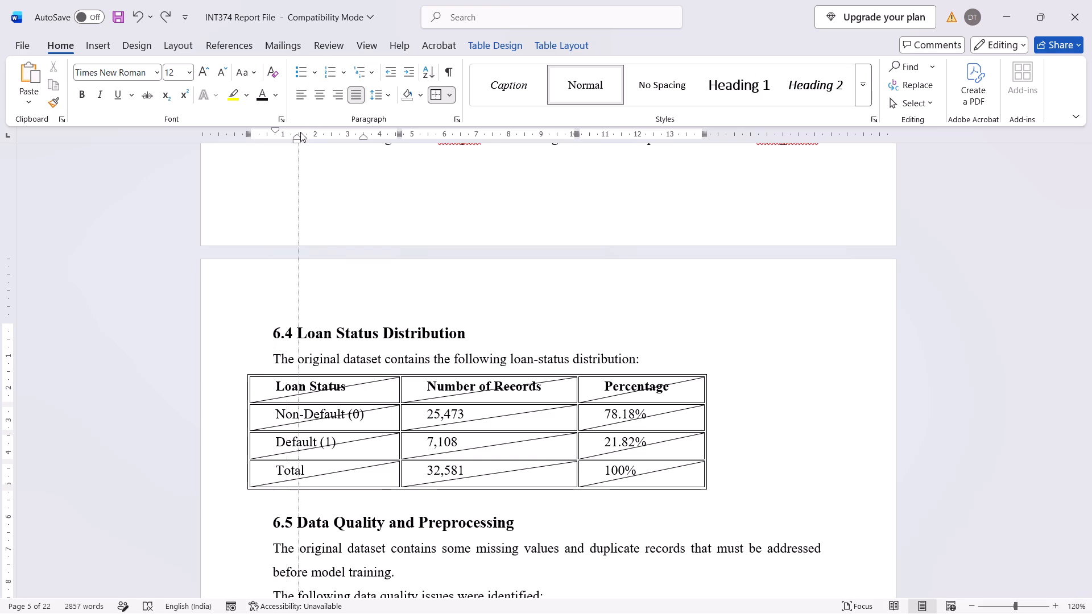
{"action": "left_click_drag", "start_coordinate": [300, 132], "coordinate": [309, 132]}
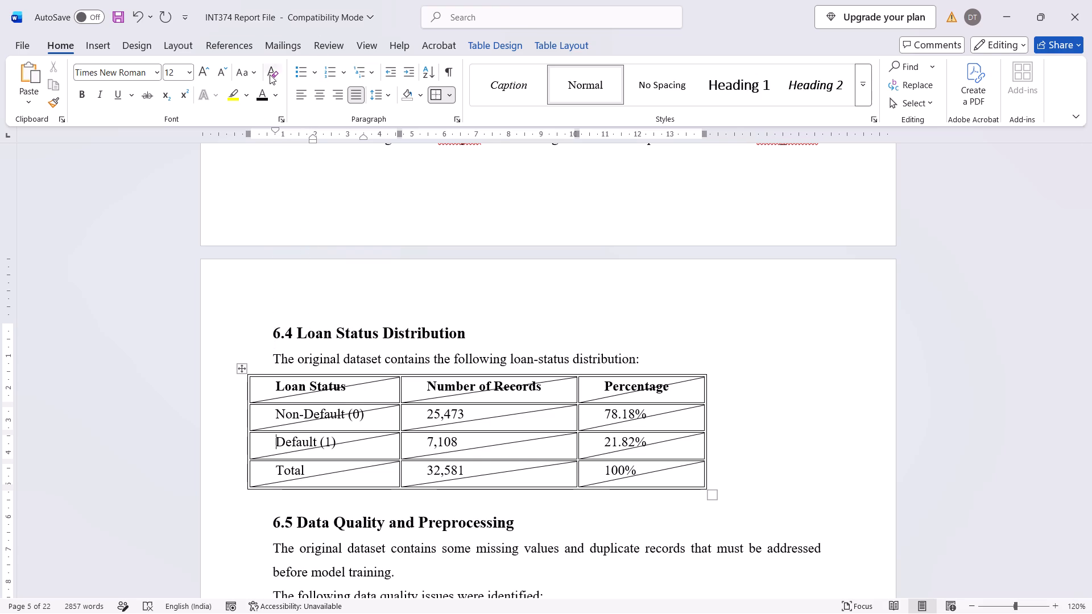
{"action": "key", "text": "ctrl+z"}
Widen the Percentage column of the 6.4 Loan Status Distribution table until its outer edge extends slightly beyond the body text margin.
{"action": "left_click", "coordinate": [730, 380]}
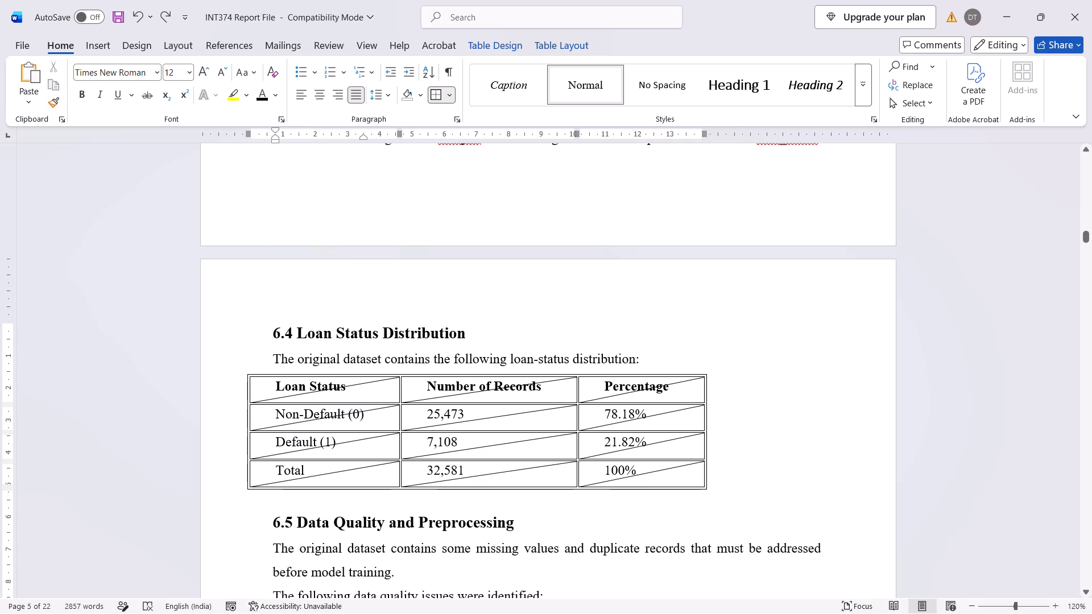
{"action": "left_click_drag", "start_coordinate": [706, 403], "coordinate": [816, 407]}
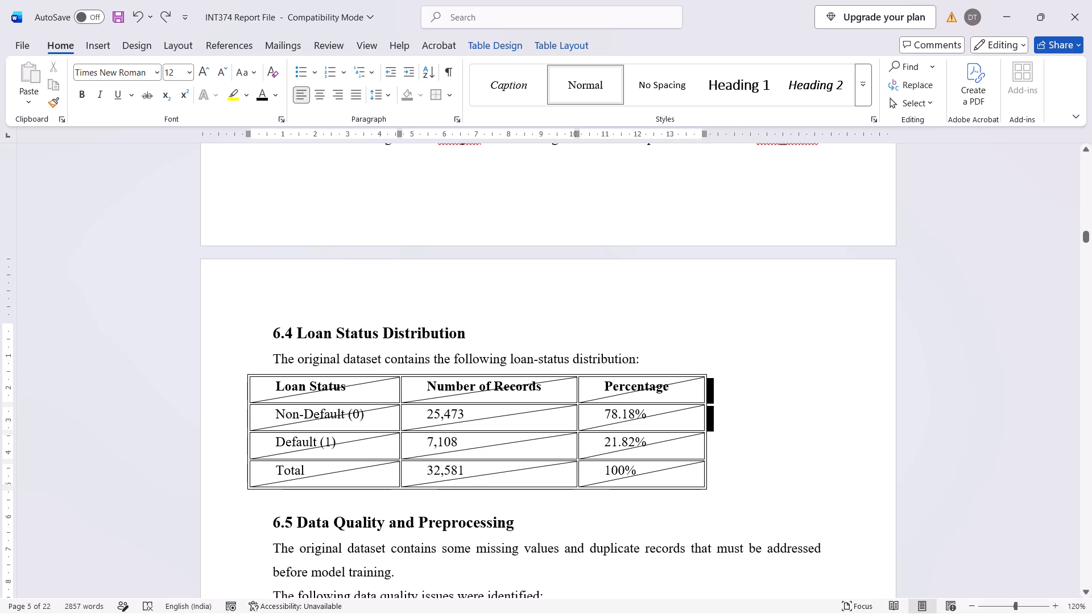
{"action": "left_click_drag", "start_coordinate": [816, 407], "coordinate": [817, 407]}
{"action": "left_click", "coordinate": [817, 407]}
{"action": "left_click_drag", "start_coordinate": [705, 409], "coordinate": [842, 396]}
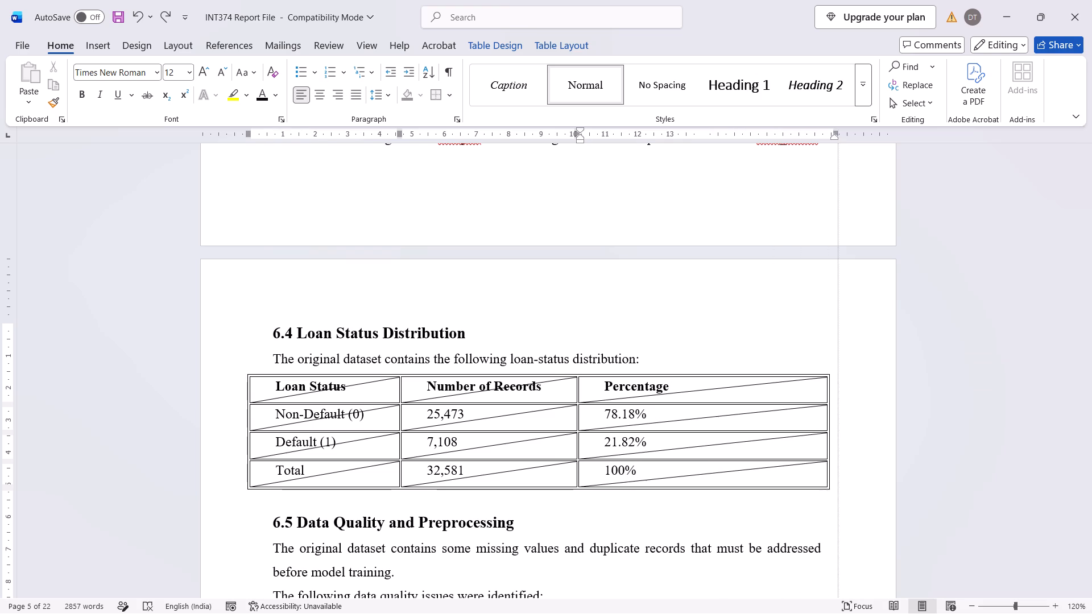
{"action": "left_click_drag", "start_coordinate": [842, 396], "coordinate": [845, 400]}
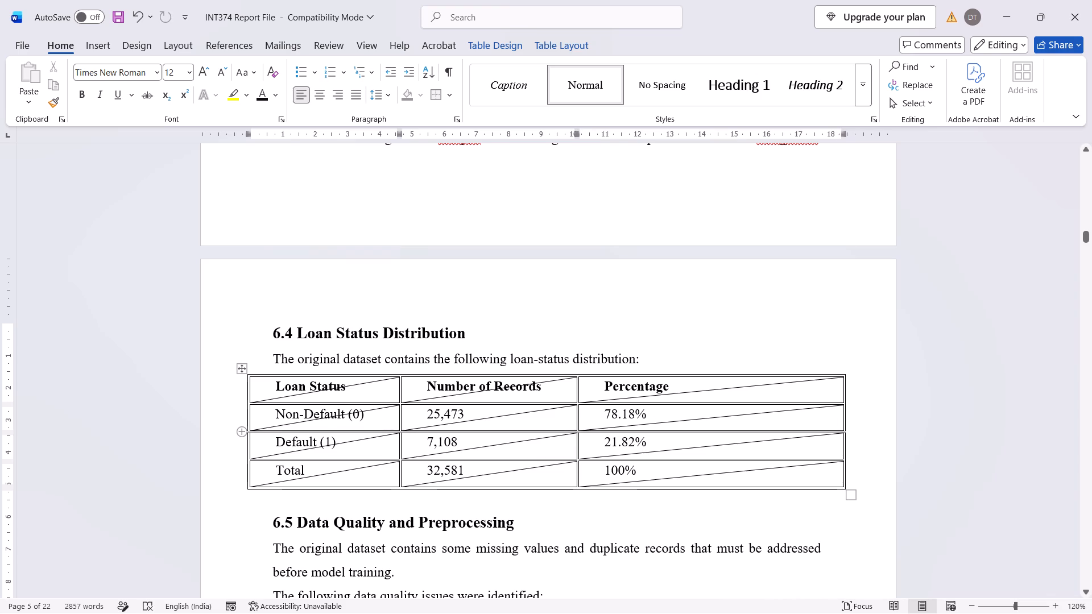
Move the outer edge of the 6.4 table's Loan Status column inward to roughly align with the start of the body text.
{"action": "left_click_drag", "start_coordinate": [247, 423], "coordinate": [289, 422]}
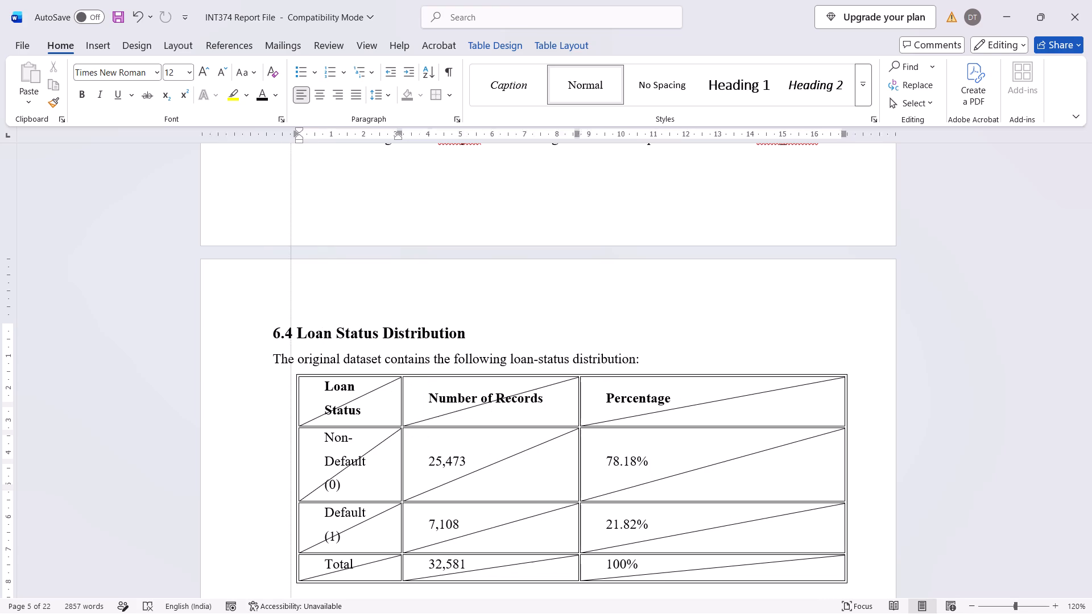
{"action": "left_click_drag", "start_coordinate": [289, 422], "coordinate": [276, 418]}
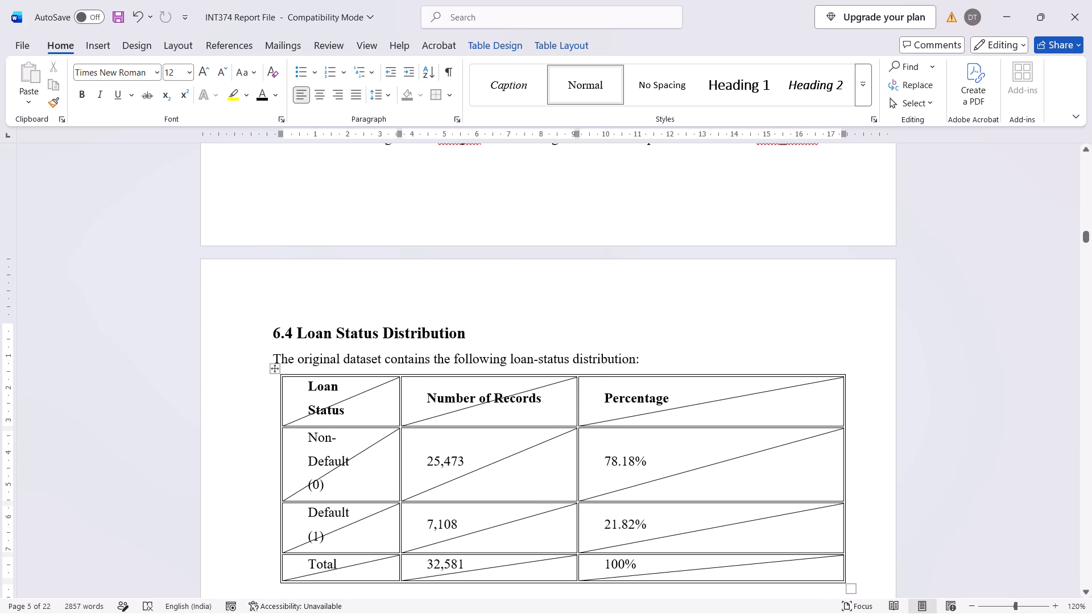
Adjust the two inner column borders of the 6.4 table so its three columns are roughly equal and every heading fits on one line.
{"action": "left_click_drag", "start_coordinate": [400, 412], "coordinate": [455, 420]}
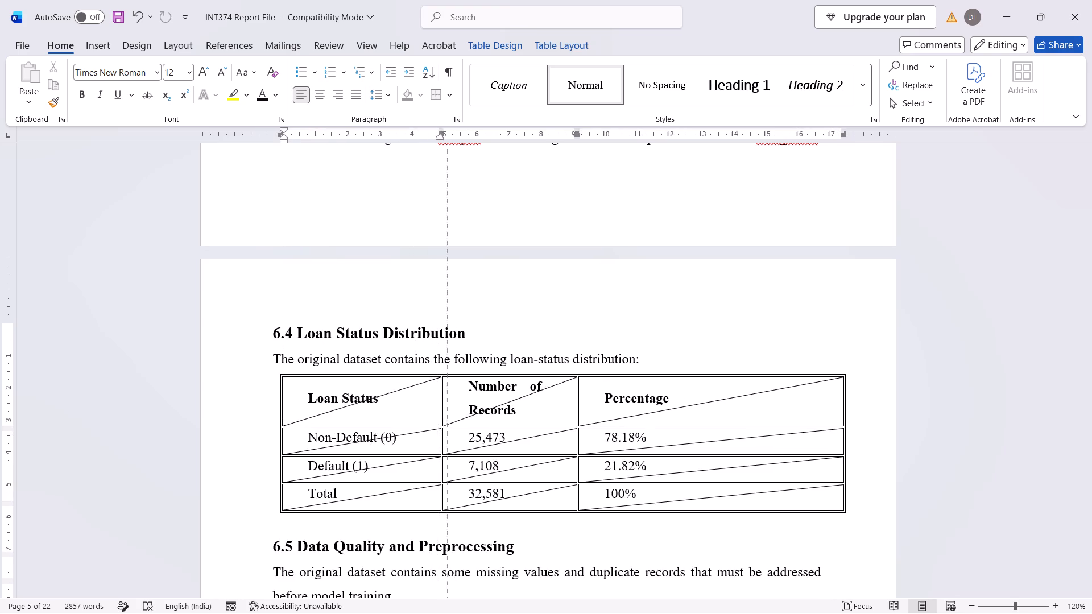
{"action": "left_click_drag", "start_coordinate": [455, 420], "coordinate": [455, 414]}
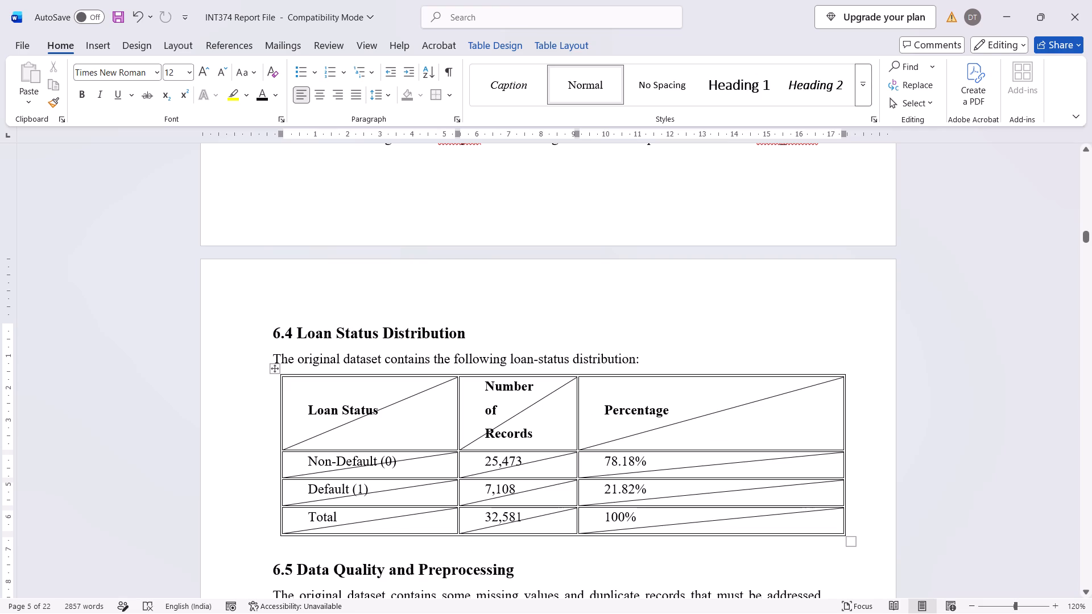
{"action": "left_click_drag", "start_coordinate": [577, 406], "coordinate": [638, 410]}
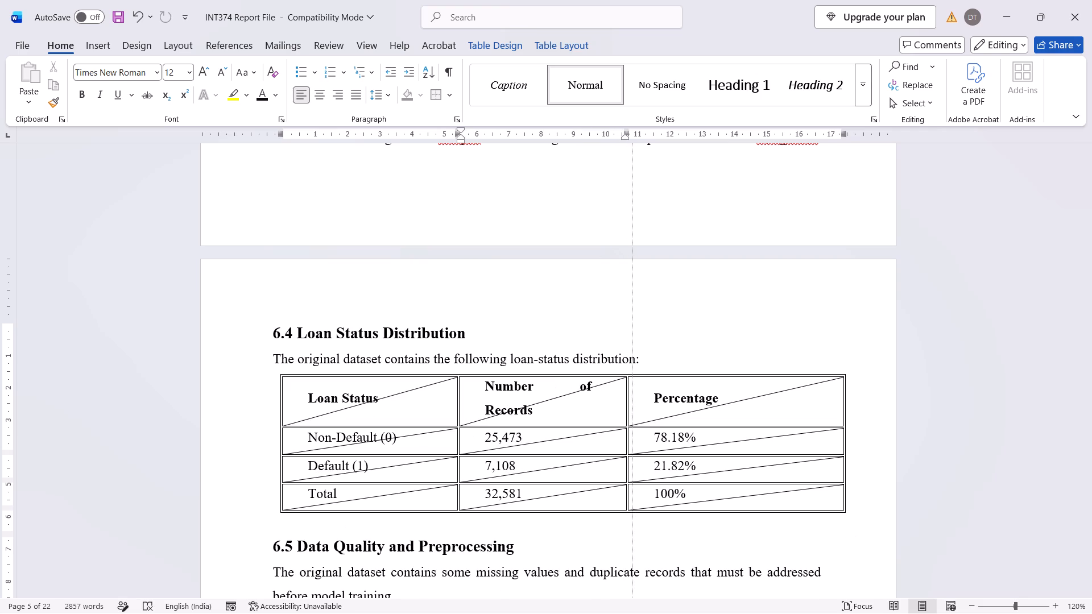
{"action": "left_click_drag", "start_coordinate": [638, 410], "coordinate": [651, 408]}
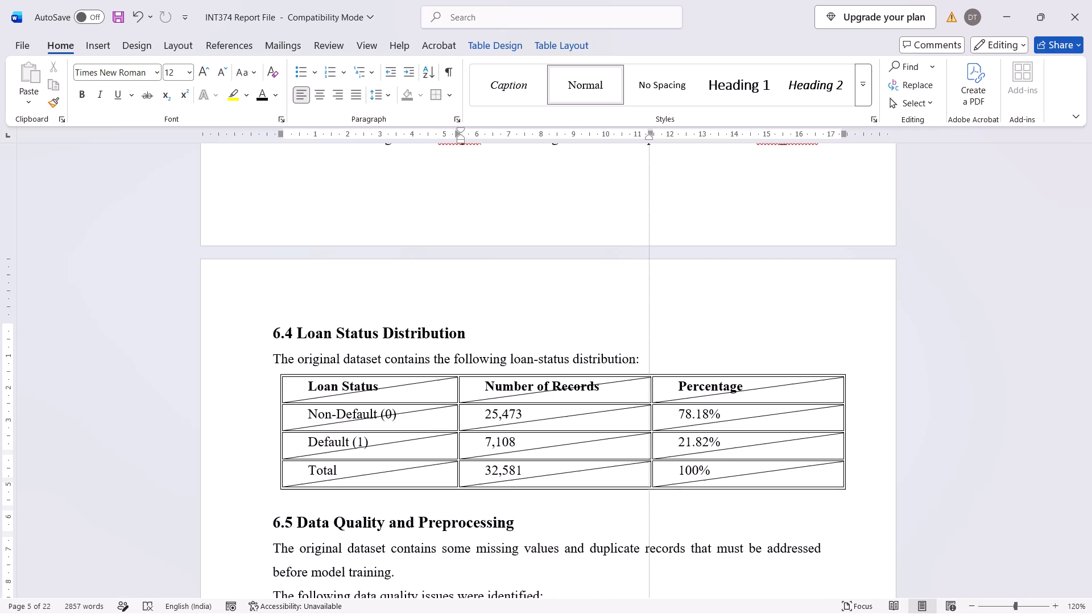
{"action": "left_click_drag", "start_coordinate": [651, 408], "coordinate": [654, 408]}
{"action": "left_click", "coordinate": [701, 369]}
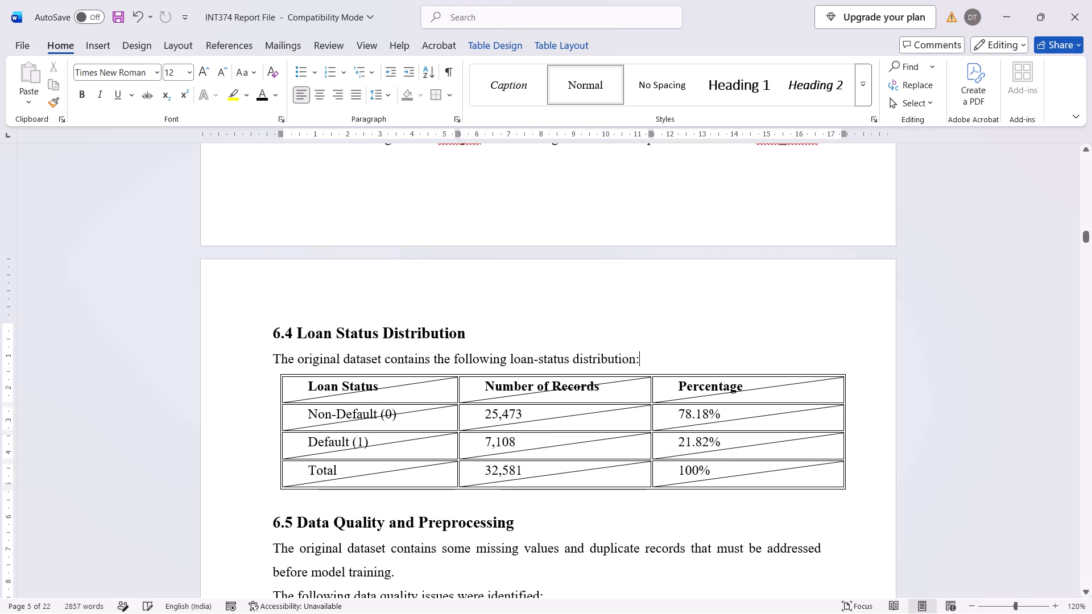
{"action": "left_click", "coordinate": [724, 477]}
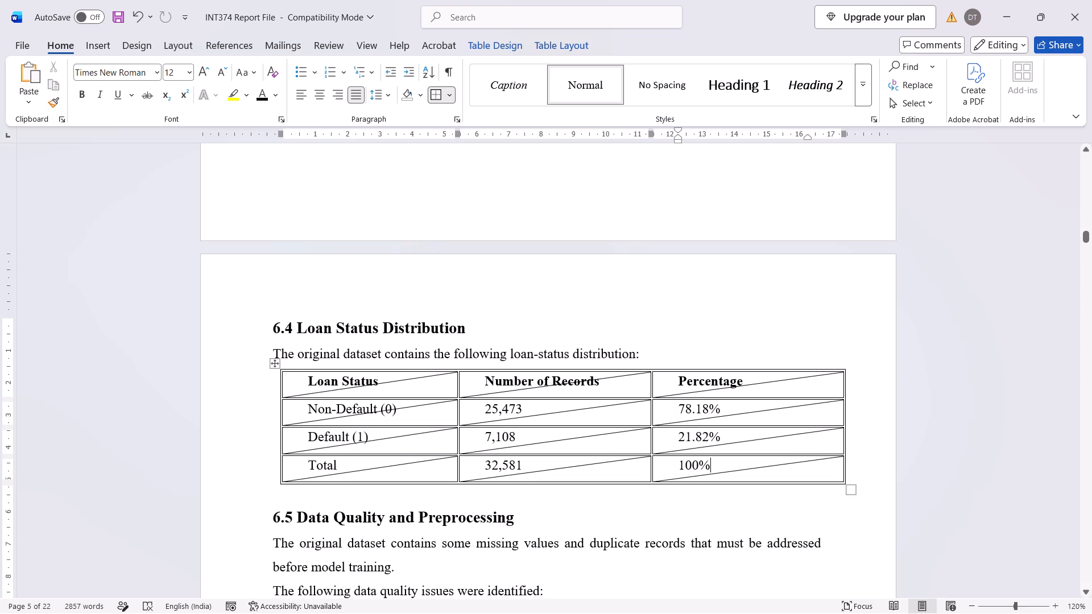
Italicize the three bulleted data quality issues in section 6.5 Data Quality and Preprocessing.
{"action": "scroll", "coordinate": [656, 480], "scroll_direction": "down", "scroll_amount": 1}
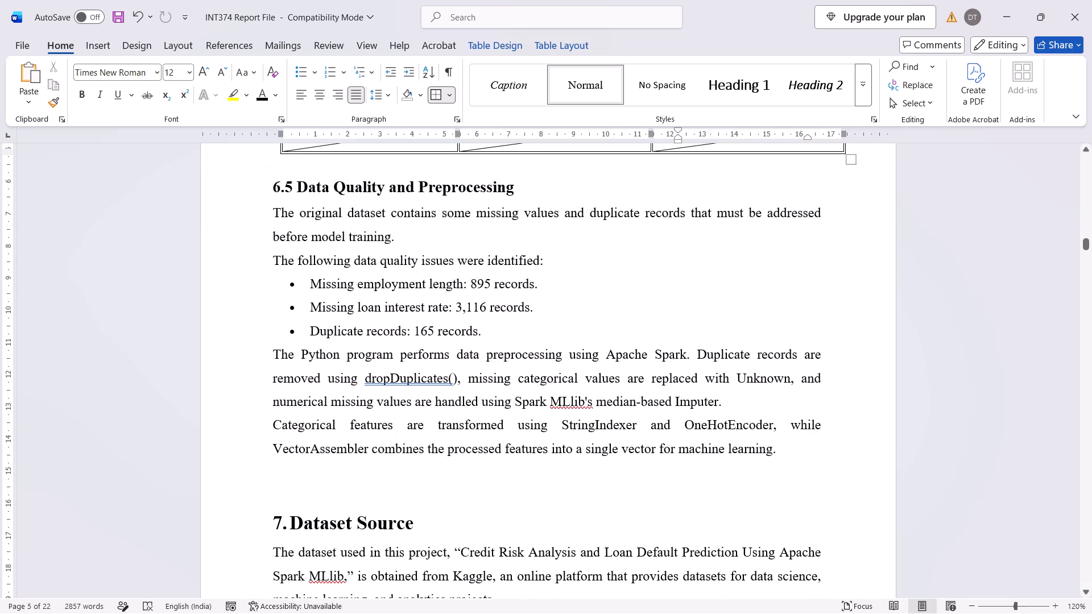
{"action": "left_click", "coordinate": [652, 364]}
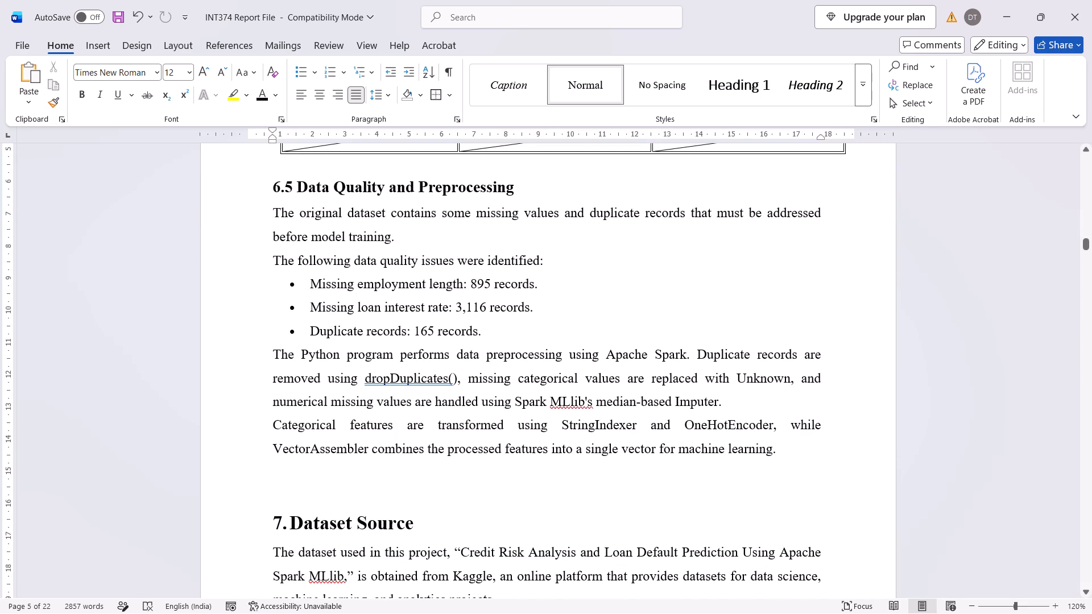
{"action": "left_click_drag", "start_coordinate": [507, 330], "coordinate": [335, 287]}
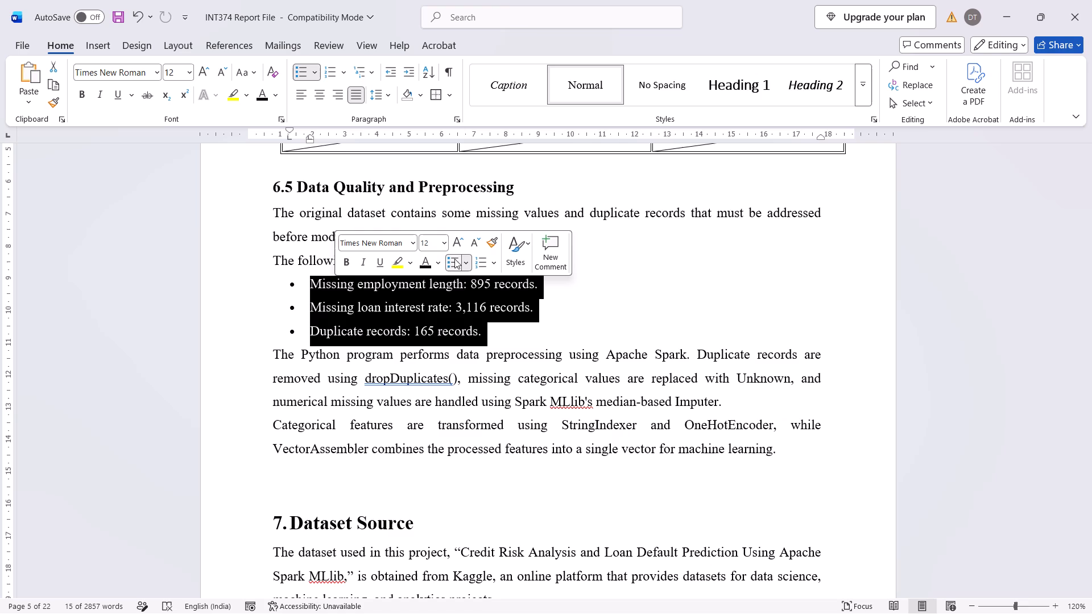
{"action": "left_click", "coordinate": [361, 261]}
{"action": "left_click", "coordinate": [588, 348]}
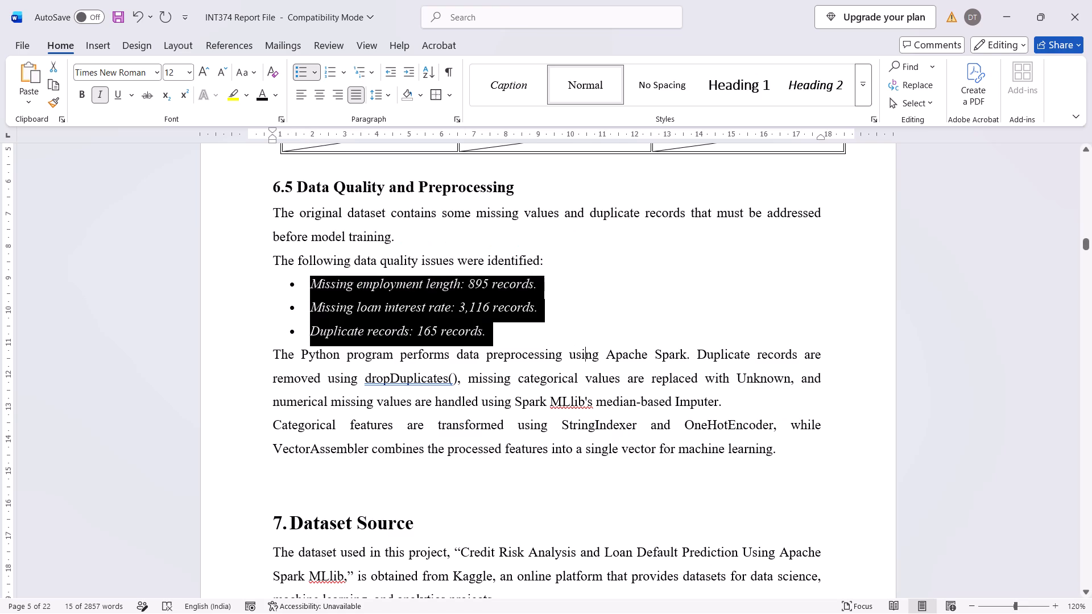
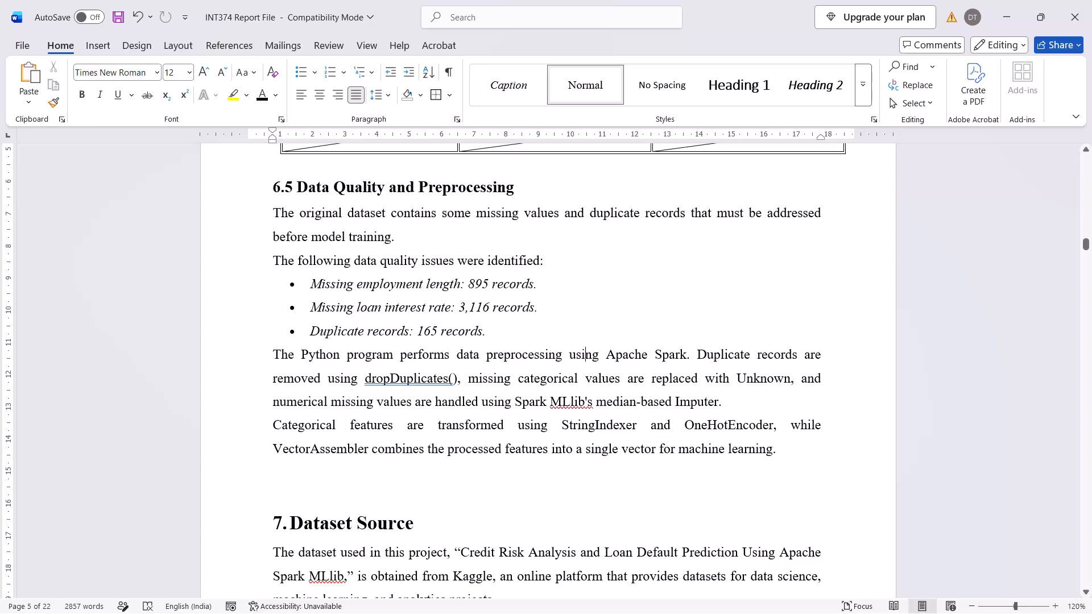
Cut the two introductory paragraphs under the 7. Dataset Source heading and remove the empty line left above 7.1 Dataset Source.
{"action": "scroll", "coordinate": [485, 403], "scroll_direction": "down", "scroll_amount": 1}
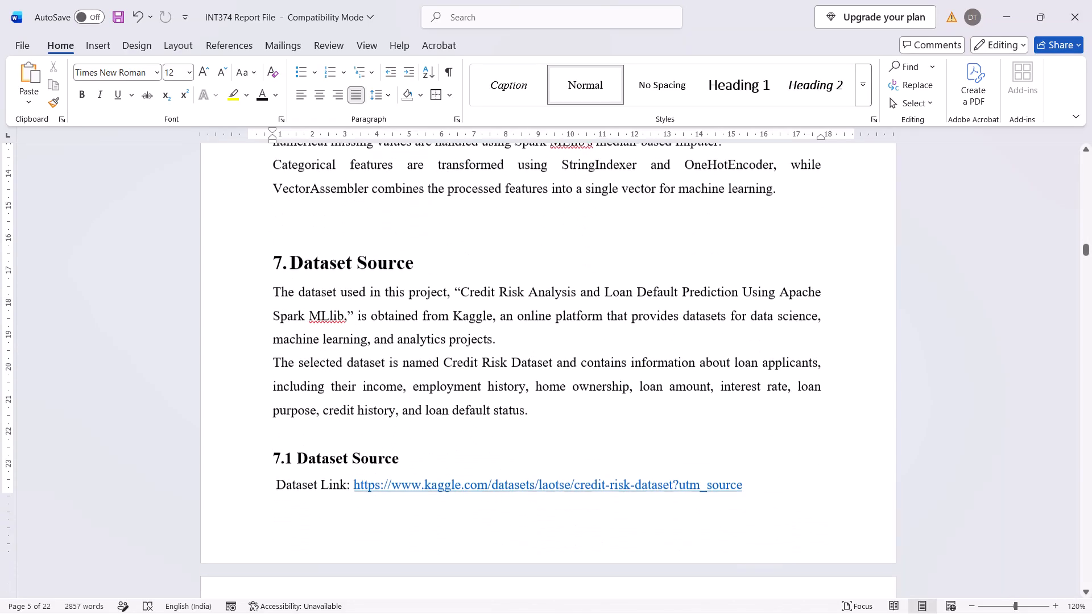
{"action": "scroll", "coordinate": [485, 403], "scroll_direction": "down", "scroll_amount": 1}
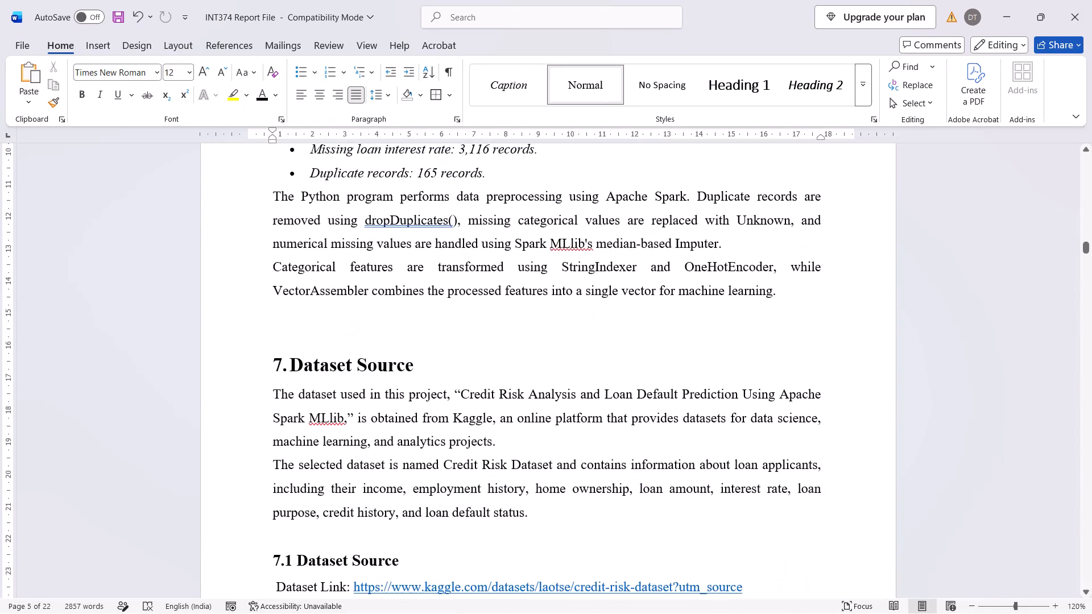
{"action": "left_click_drag", "start_coordinate": [540, 492], "coordinate": [282, 382]}
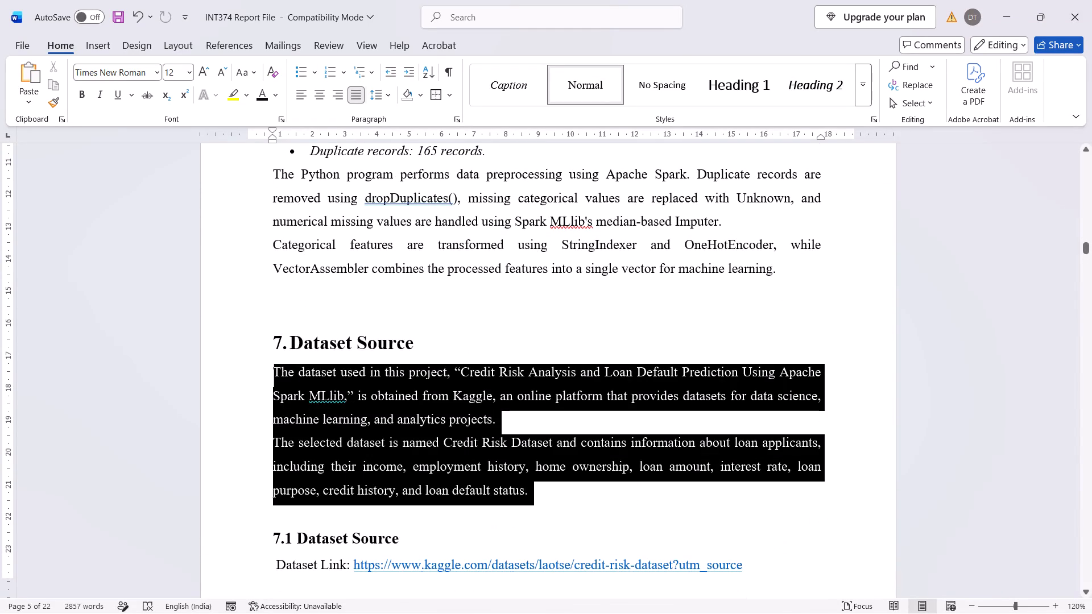
{"action": "left_click_drag", "start_coordinate": [282, 382], "coordinate": [279, 380]}
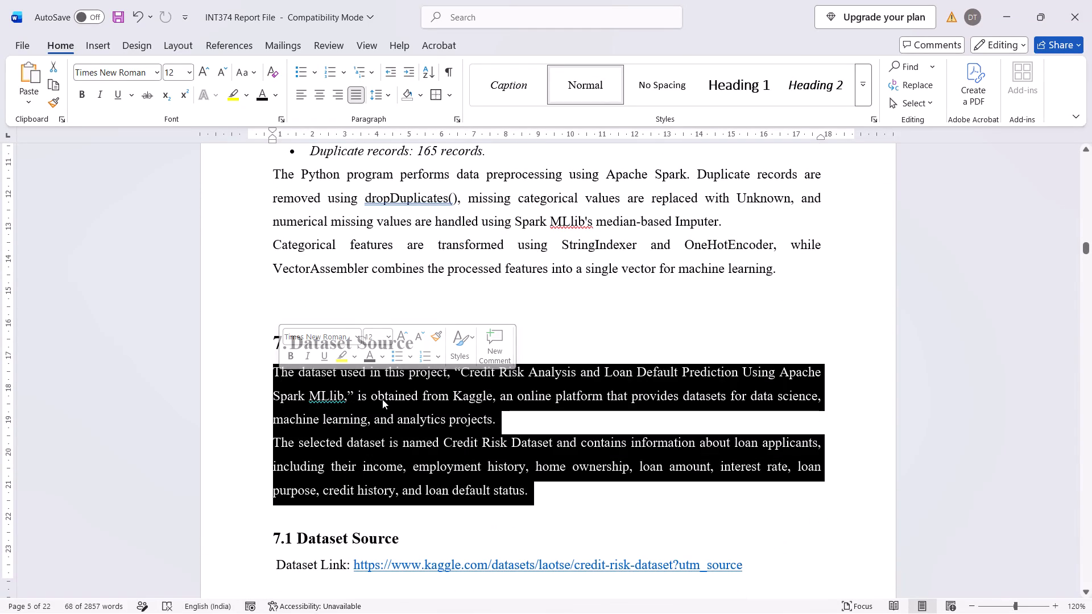
{"action": "key", "text": "ctrl+x"}
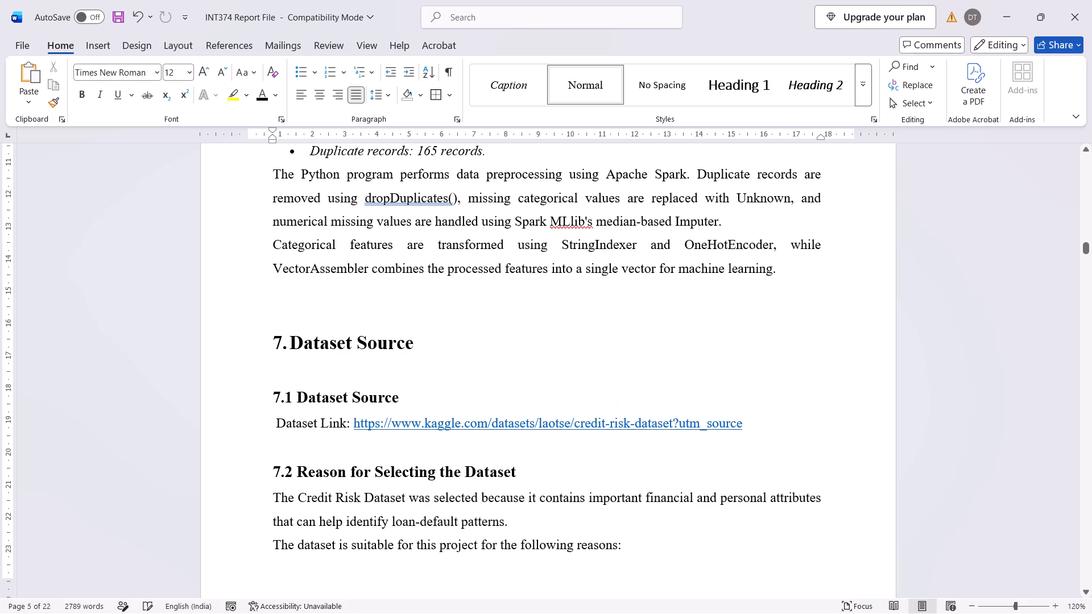
{"action": "left_click_drag", "start_coordinate": [423, 363], "coordinate": [446, 366]}
{"action": "left_click", "coordinate": [446, 366]}
{"action": "key", "text": "BackSpace"}
{"action": "key", "text": "BackSpace"}
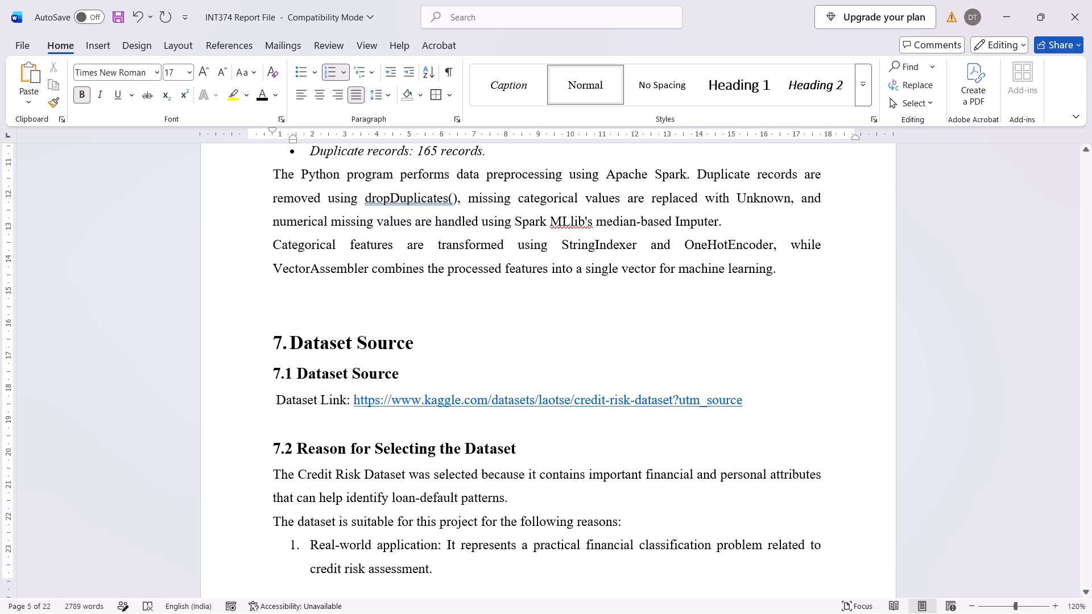
Insert a blank line above the 8. Java Development Kit subheading so it moves onto the same page as its description.
{"action": "scroll", "coordinate": [438, 438], "scroll_direction": "right", "scroll_amount": 1}
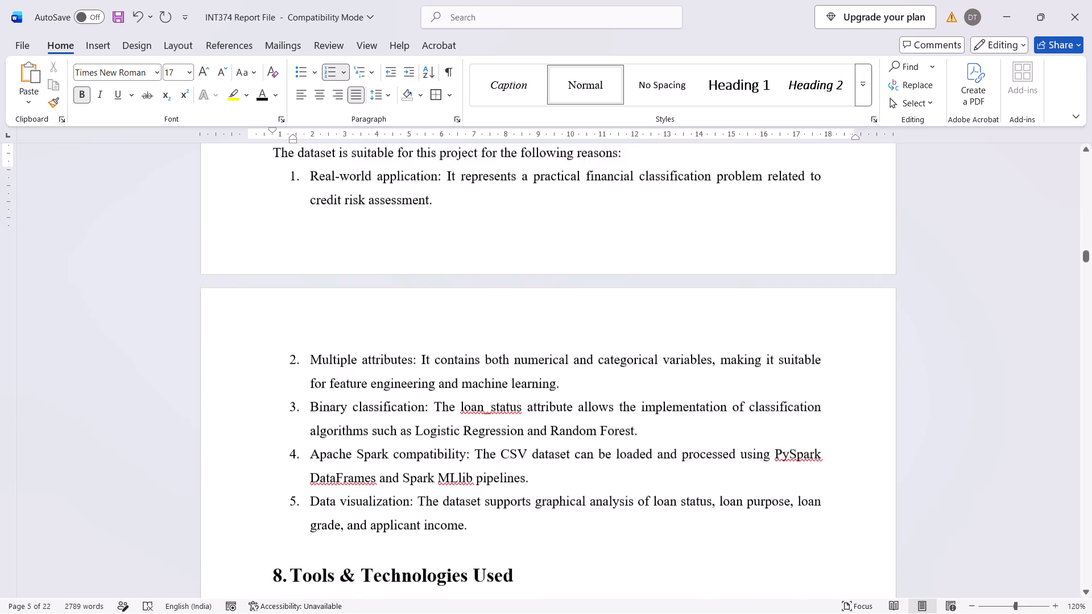
{"action": "scroll", "coordinate": [438, 438], "scroll_direction": "right", "scroll_amount": 1}
{"action": "scroll", "coordinate": [438, 438], "scroll_direction": "down", "scroll_amount": 1}
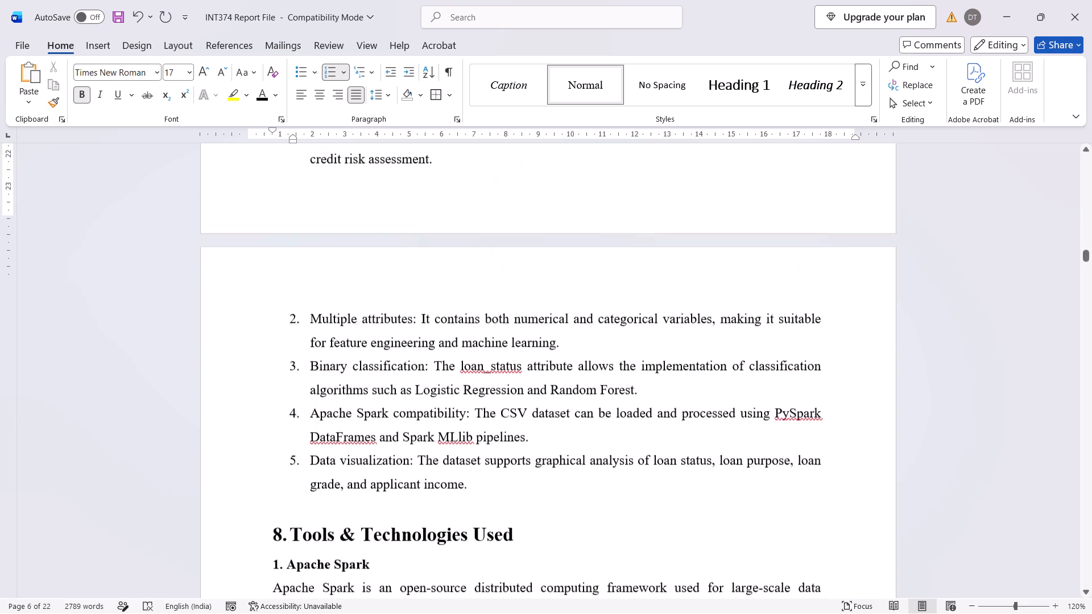
{"action": "scroll", "coordinate": [438, 438], "scroll_direction": "down", "scroll_amount": 1}
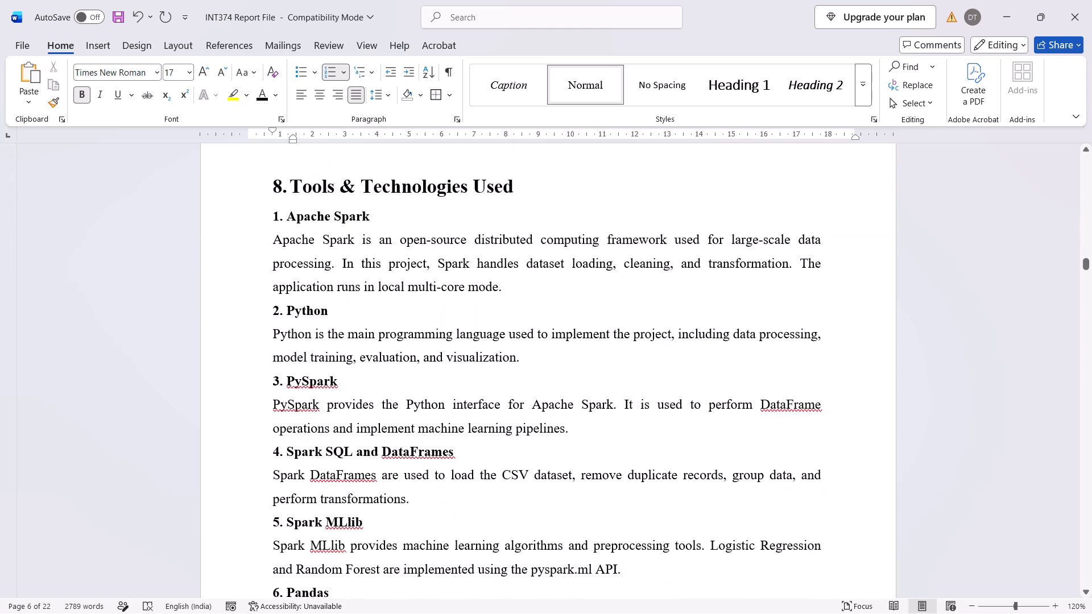
{"action": "scroll", "coordinate": [438, 438], "scroll_direction": "down", "scroll_amount": 1}
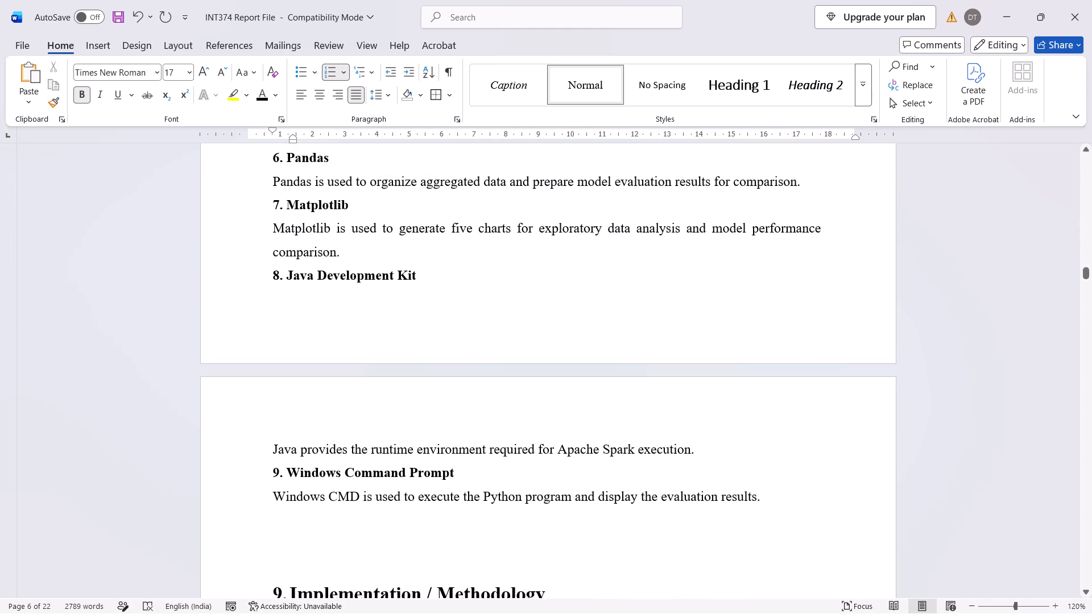
{"action": "left_click", "coordinate": [372, 260]}
{"action": "key", "text": "Return"}
Delete the extra blank line between the Windows Command Prompt description and the 9. Implementation / Methodology heading.
{"action": "scroll", "coordinate": [427, 349], "scroll_direction": "down", "scroll_amount": 1}
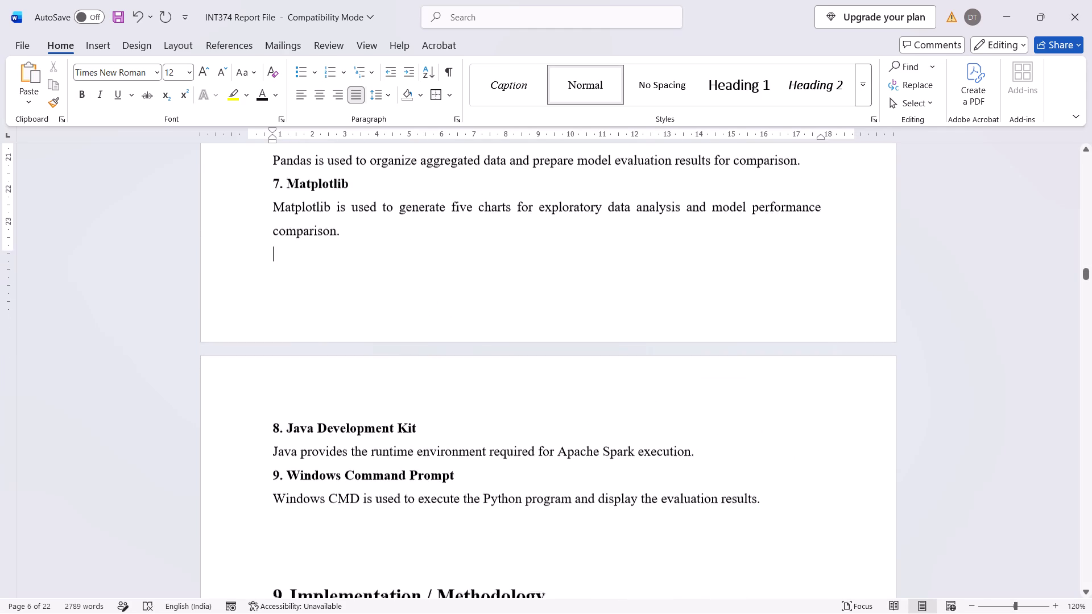
{"action": "scroll", "coordinate": [427, 349], "scroll_direction": "down", "scroll_amount": 1}
{"action": "left_click", "coordinate": [400, 250]}
{"action": "key", "text": "BackSpace"}
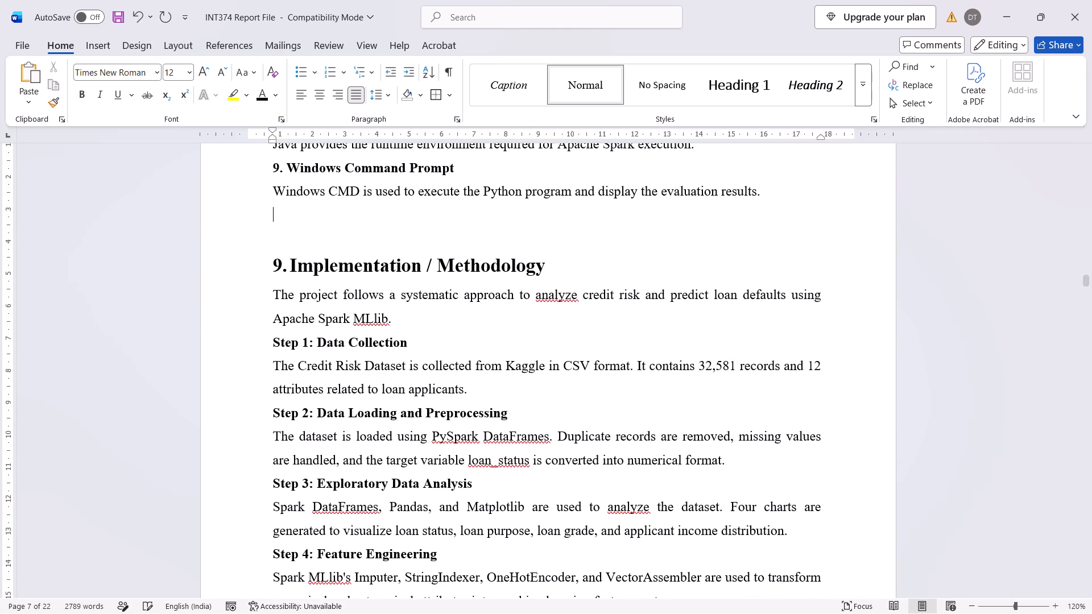
{"action": "key", "text": "BackSpace"}
{"action": "key", "text": "BackSpace"}
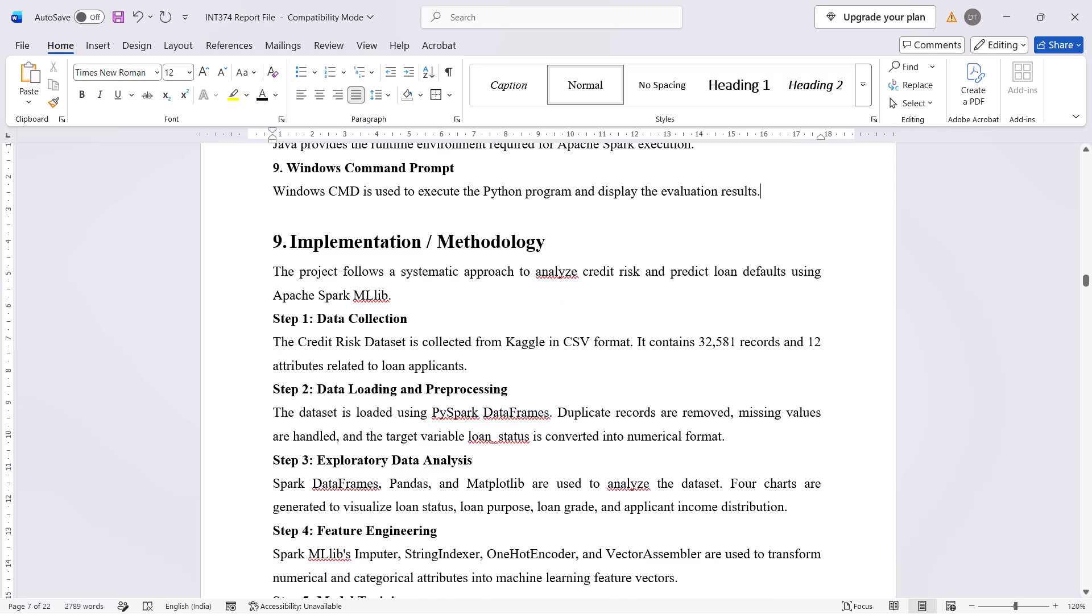
Italicize the introductory sentence under the 9. Implementation / Methodology heading.
{"action": "scroll", "coordinate": [450, 310], "scroll_direction": "down", "scroll_amount": 1}
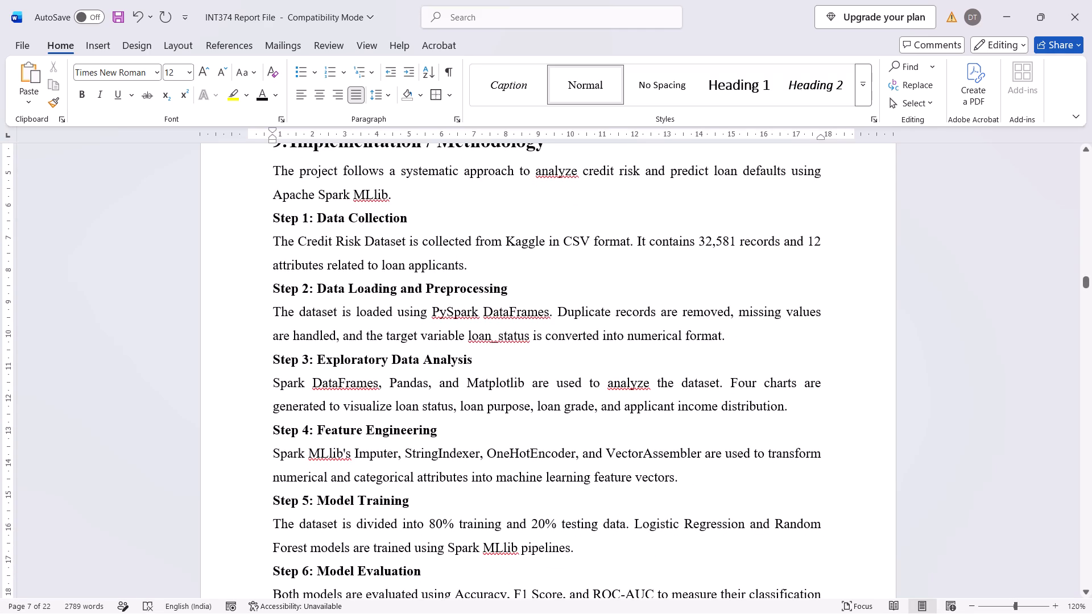
{"action": "left_click", "coordinate": [408, 205]}
{"action": "left_click_drag", "start_coordinate": [408, 202], "coordinate": [288, 173]}
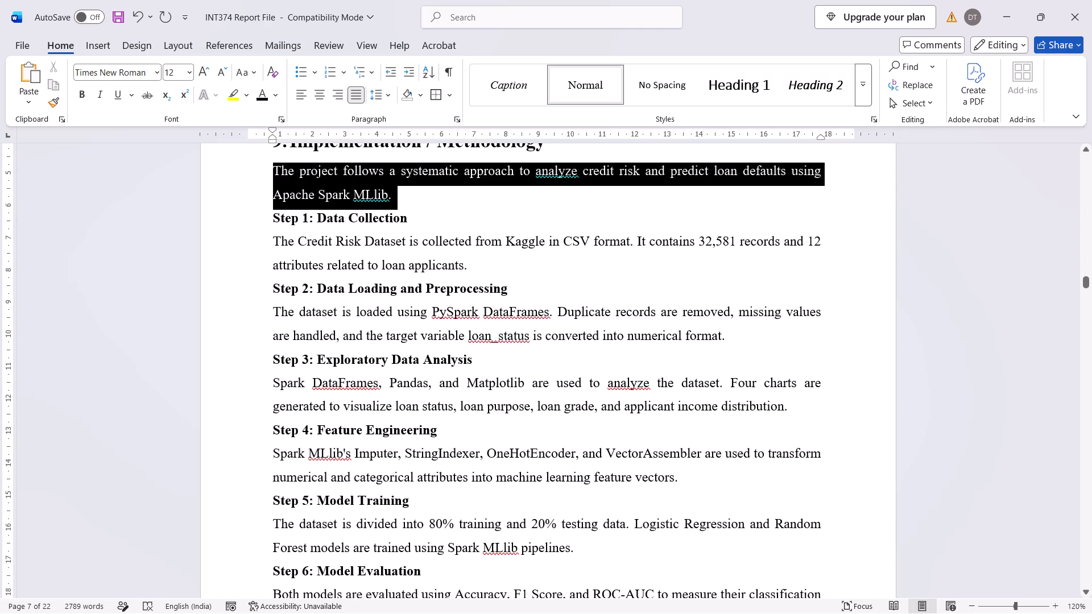
{"action": "left_click_drag", "start_coordinate": [288, 173], "coordinate": [283, 173]}
{"action": "left_click", "coordinate": [317, 150]}
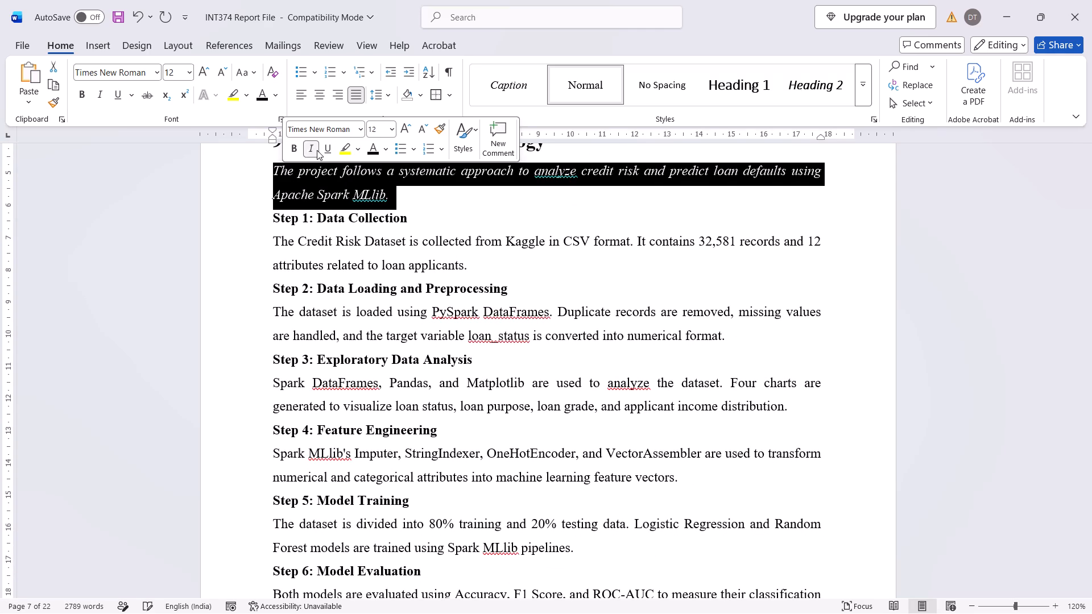
{"action": "left_click", "coordinate": [412, 263]}
Review the remaining methodology steps in section 9 and the layout of the section 10 Complete Source Code listing.
{"action": "scroll", "coordinate": [492, 390], "scroll_direction": "down", "scroll_amount": 1}
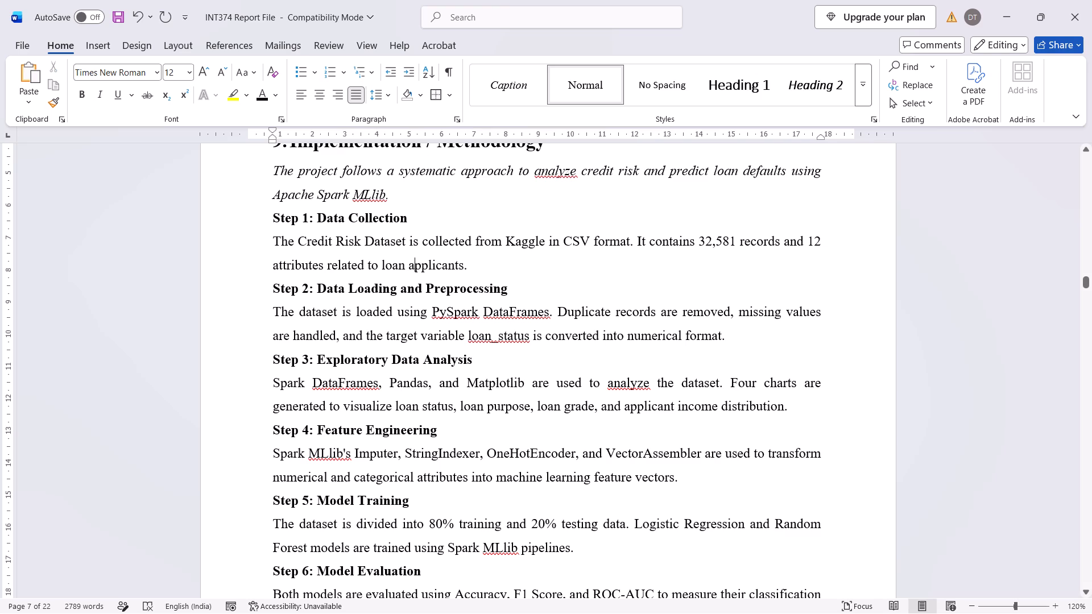
{"action": "scroll", "coordinate": [492, 390], "scroll_direction": "down", "scroll_amount": 1}
{"action": "scroll", "coordinate": [478, 451], "scroll_direction": "down", "scroll_amount": 1}
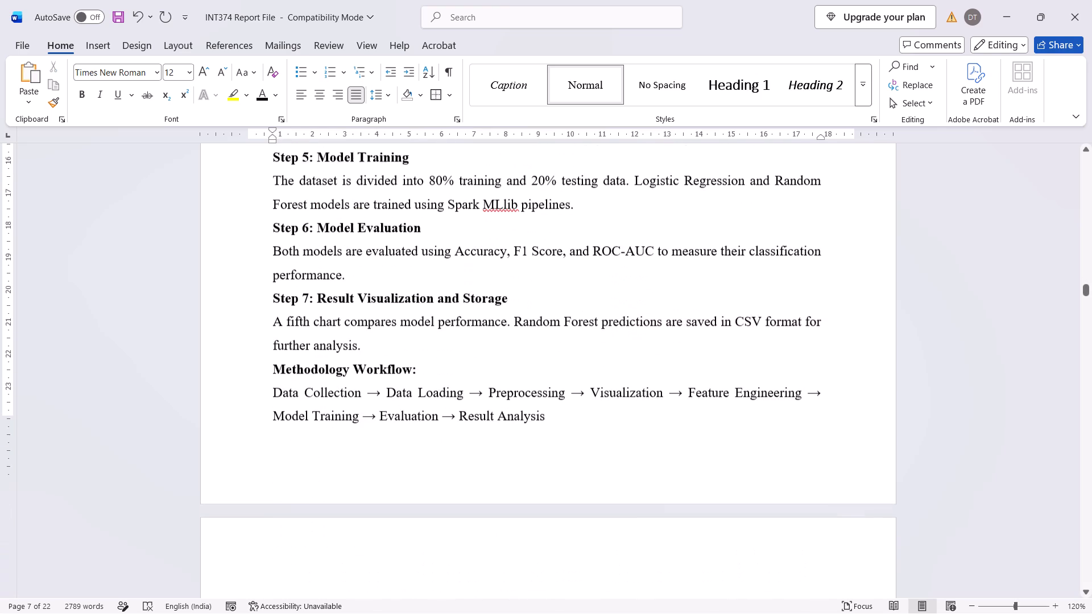
{"action": "scroll", "coordinate": [478, 451], "scroll_direction": "down", "scroll_amount": 1}
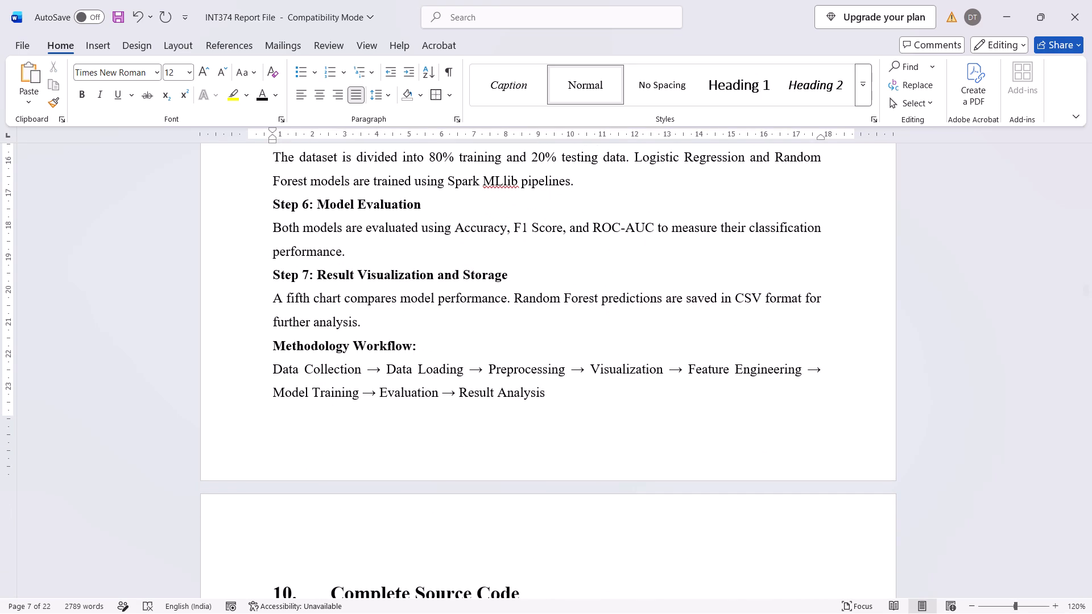
{"action": "scroll", "coordinate": [575, 503], "scroll_direction": "down", "scroll_amount": 1}
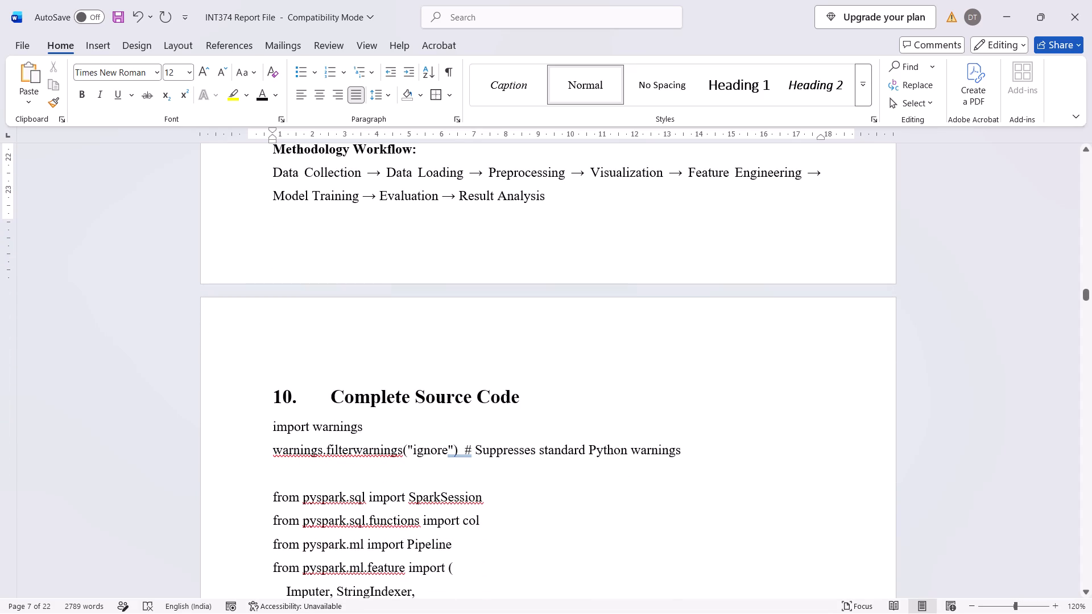
{"action": "scroll", "coordinate": [588, 448], "scroll_direction": "down", "scroll_amount": 4}
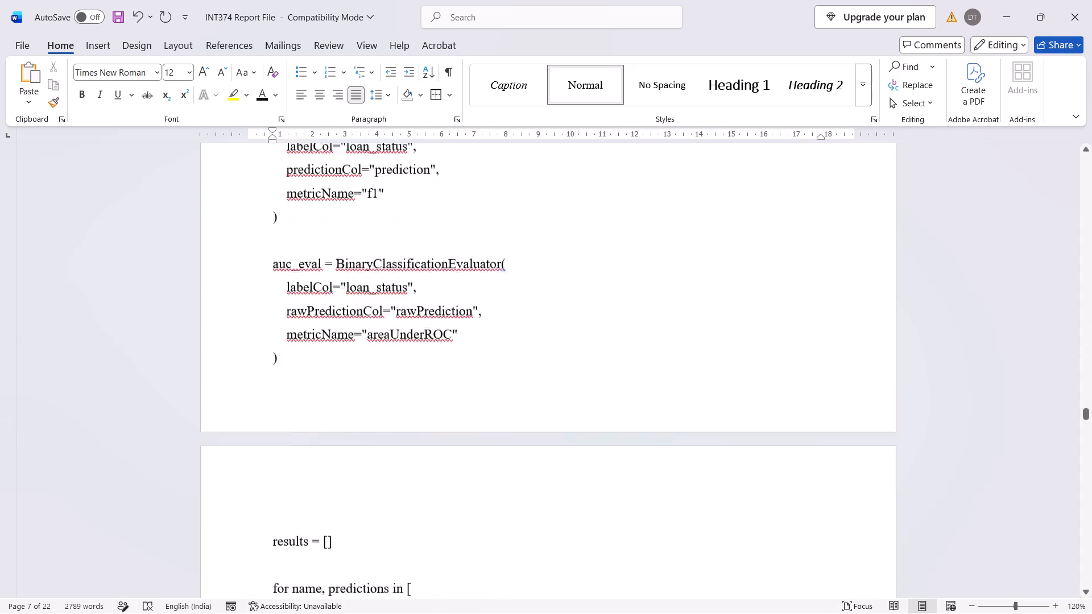
{"action": "scroll", "coordinate": [588, 448], "scroll_direction": "down", "scroll_amount": 2}
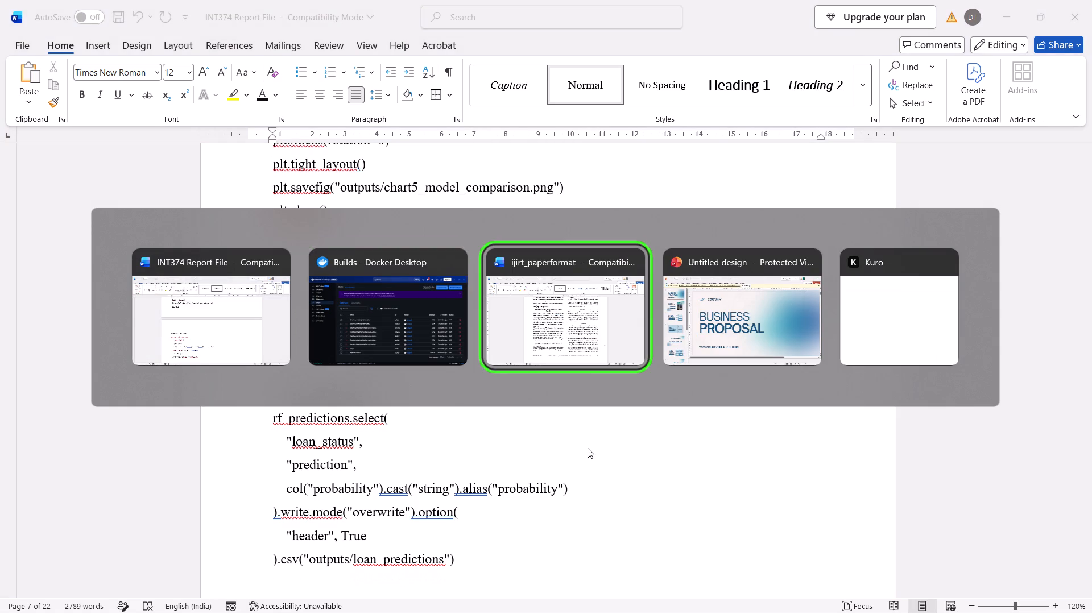
Switch to the ijirt_paperformat document, check its page layout and Helpful Hints guidance, and return to the INT374 report.
{"action": "left_click", "coordinate": [559, 358]}
{"action": "scroll", "coordinate": [559, 358], "scroll_direction": "down", "scroll_amount": 1}
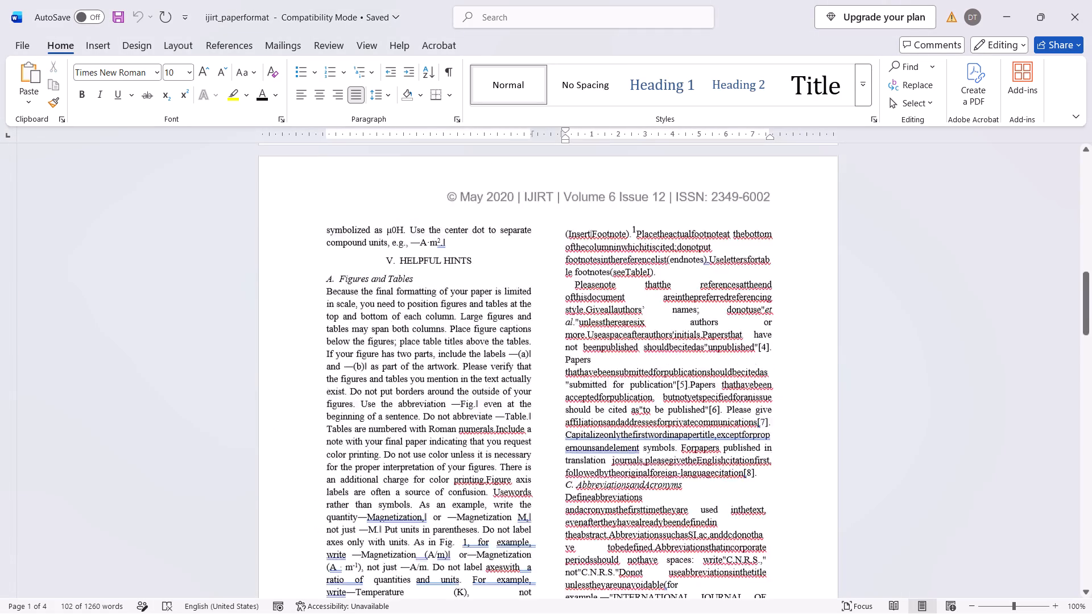
{"action": "scroll", "coordinate": [559, 358], "scroll_direction": "down", "scroll_amount": 1}
{"action": "scroll", "coordinate": [559, 358], "scroll_direction": "up", "scroll_amount": 3}
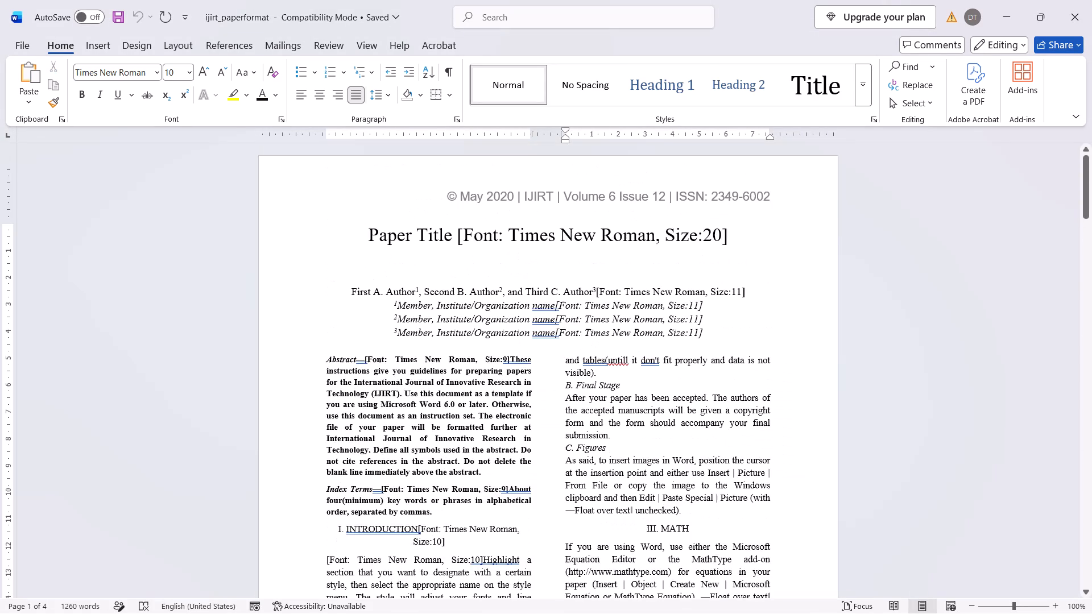
{"action": "scroll", "coordinate": [559, 358], "scroll_direction": "down", "scroll_amount": 1}
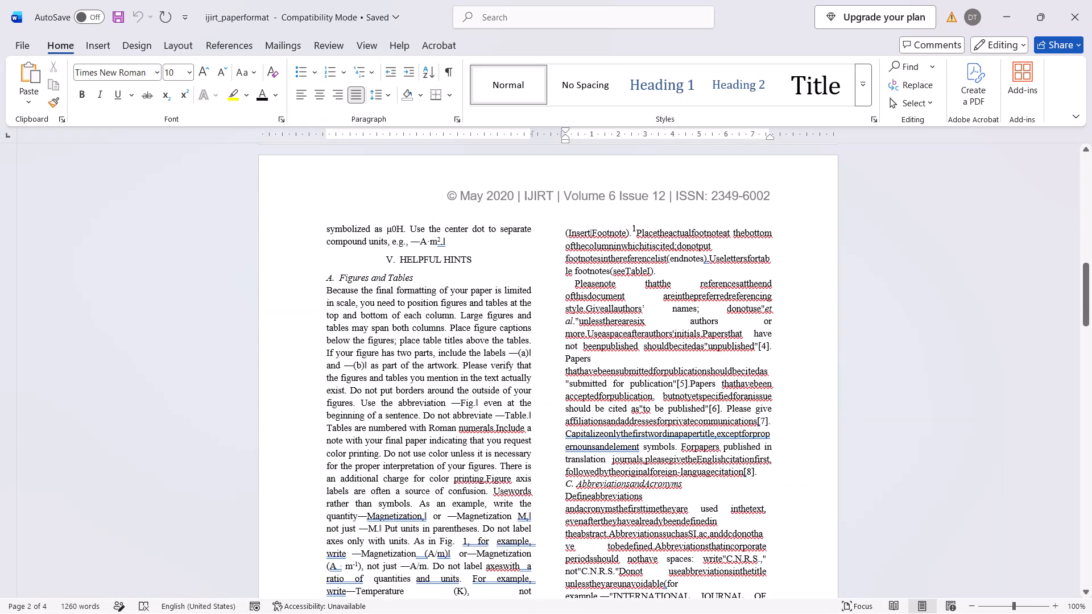
{"action": "left_click", "coordinate": [1091, 0]}
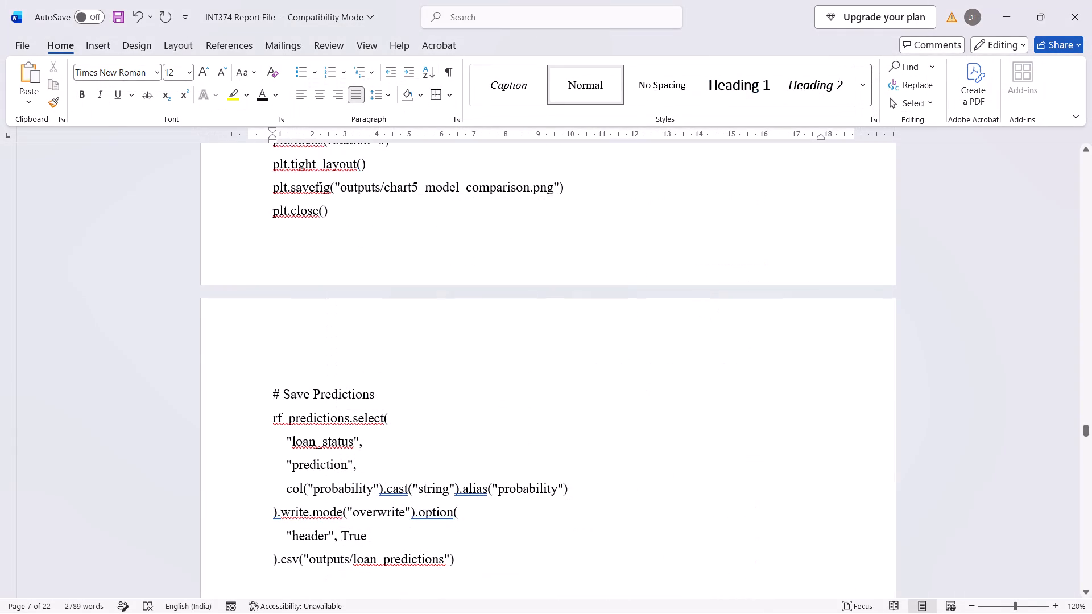
Examine the section 11 execution screenshots and the section 12 charts, including their sizes and placement across pages.
{"action": "scroll", "coordinate": [561, 268], "scroll_direction": "down", "scroll_amount": 3}
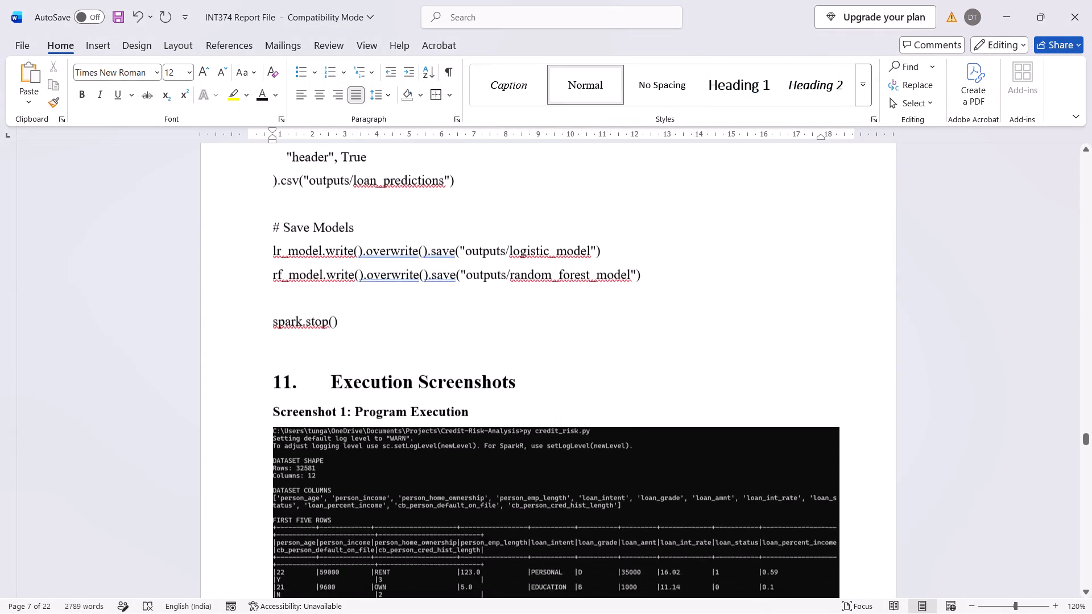
{"action": "scroll", "coordinate": [561, 268], "scroll_direction": "down", "scroll_amount": 3}
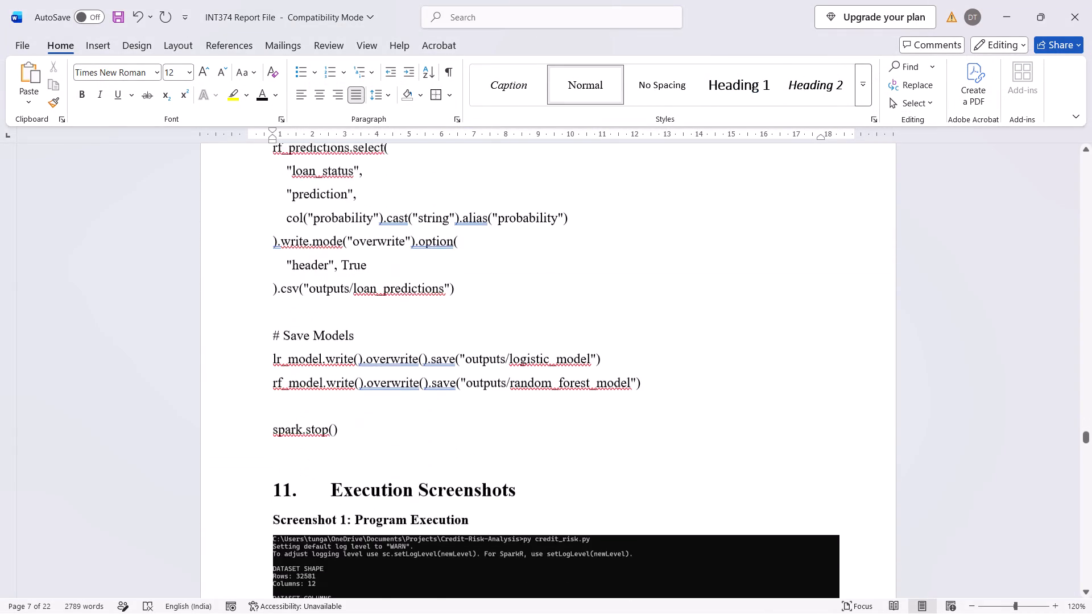
{"action": "scroll", "coordinate": [561, 268], "scroll_direction": "down", "scroll_amount": 1}
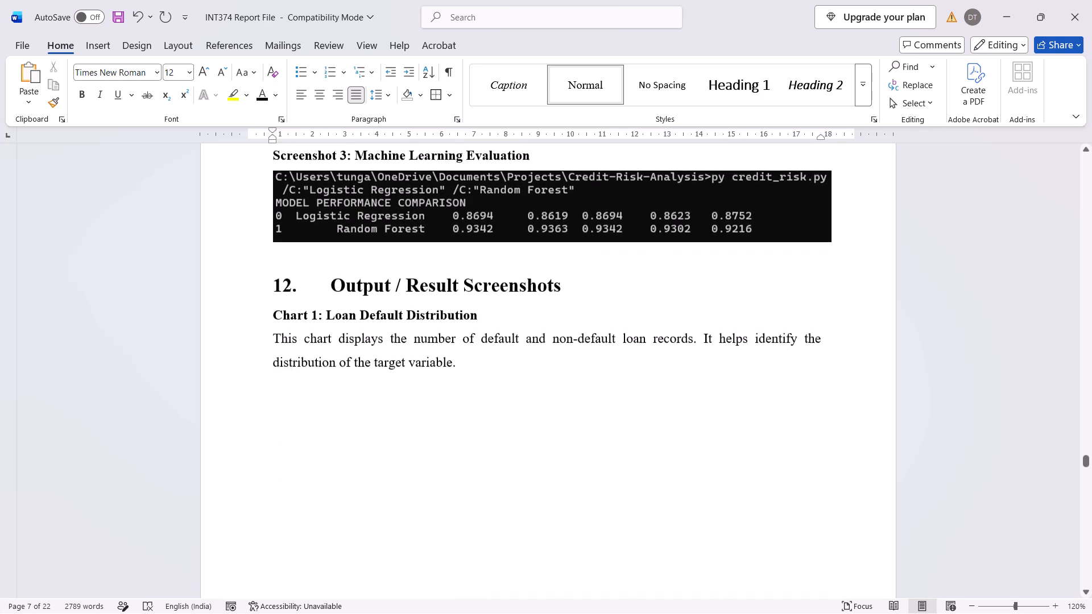
{"action": "scroll", "coordinate": [561, 268], "scroll_direction": "down", "scroll_amount": 1}
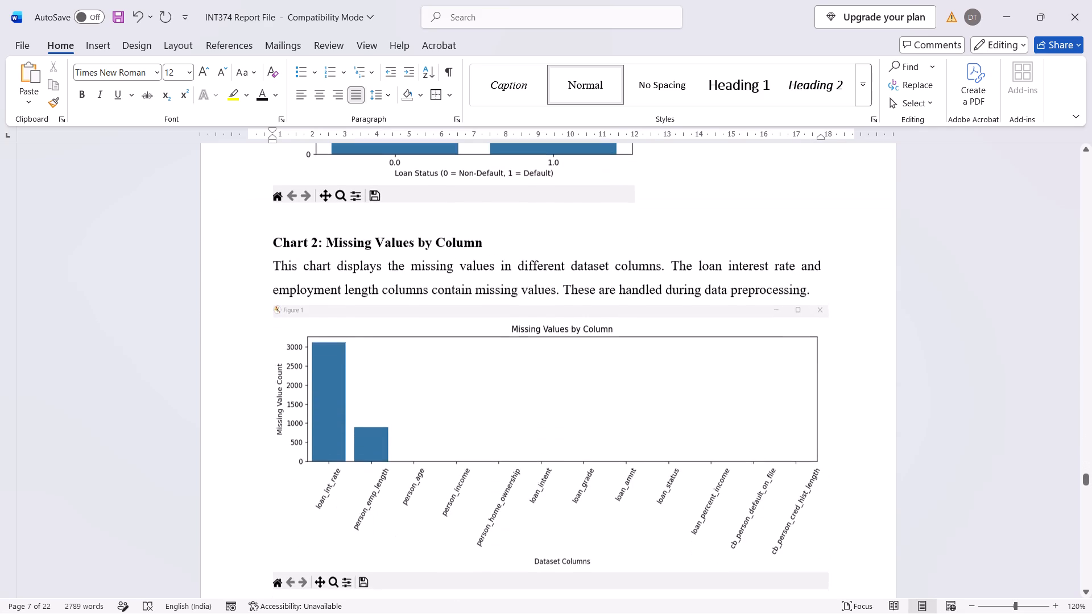
{"action": "left_click", "coordinate": [553, 415]}
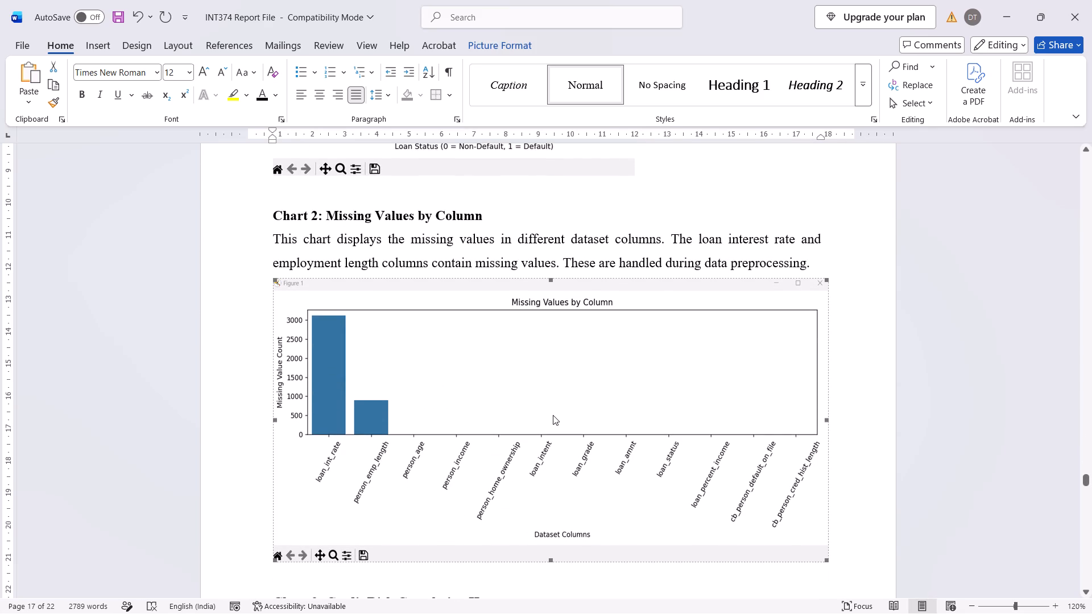
{"action": "scroll", "coordinate": [553, 415], "scroll_direction": "down", "scroll_amount": 1}
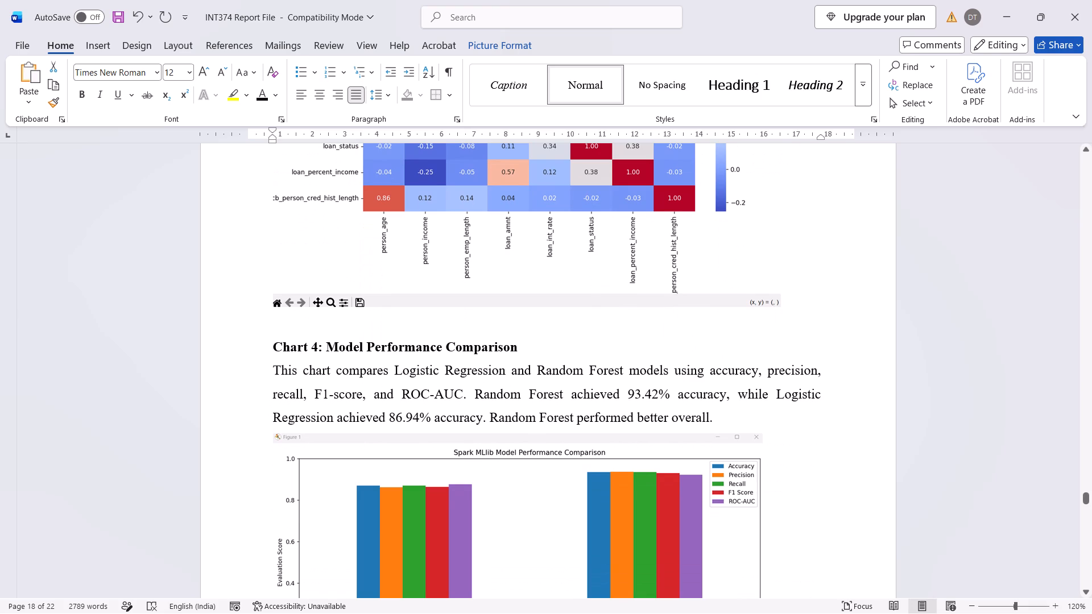
{"action": "scroll", "coordinate": [553, 415], "scroll_direction": "down", "scroll_amount": 1}
{"action": "scroll", "coordinate": [553, 415], "scroll_direction": "up", "scroll_amount": 1}
{"action": "scroll", "coordinate": [646, 450], "scroll_direction": "up", "scroll_amount": 1}
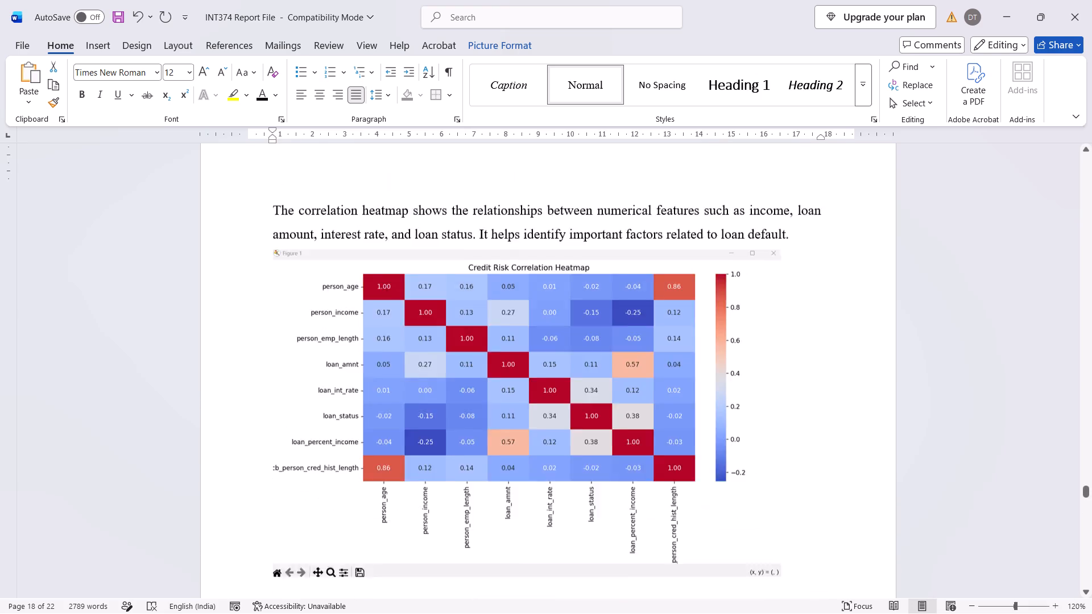
{"action": "scroll", "coordinate": [646, 450], "scroll_direction": "up", "scroll_amount": 2}
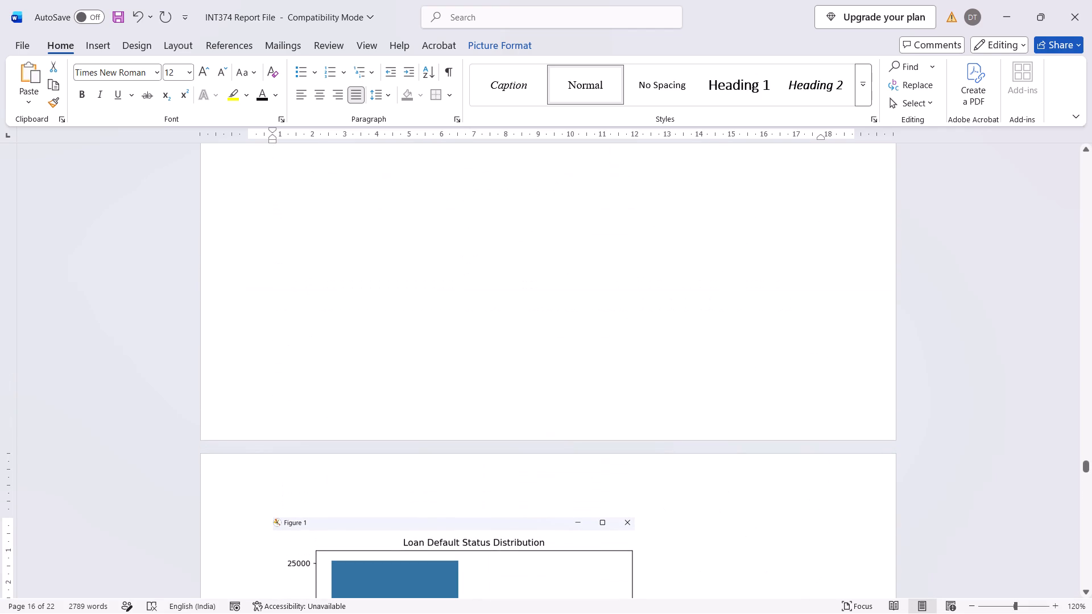
Italicize the two-sentence description under the Chart 1: Loan Default Distribution heading in section 12.
{"action": "scroll", "coordinate": [646, 450], "scroll_direction": "right", "scroll_amount": 1}
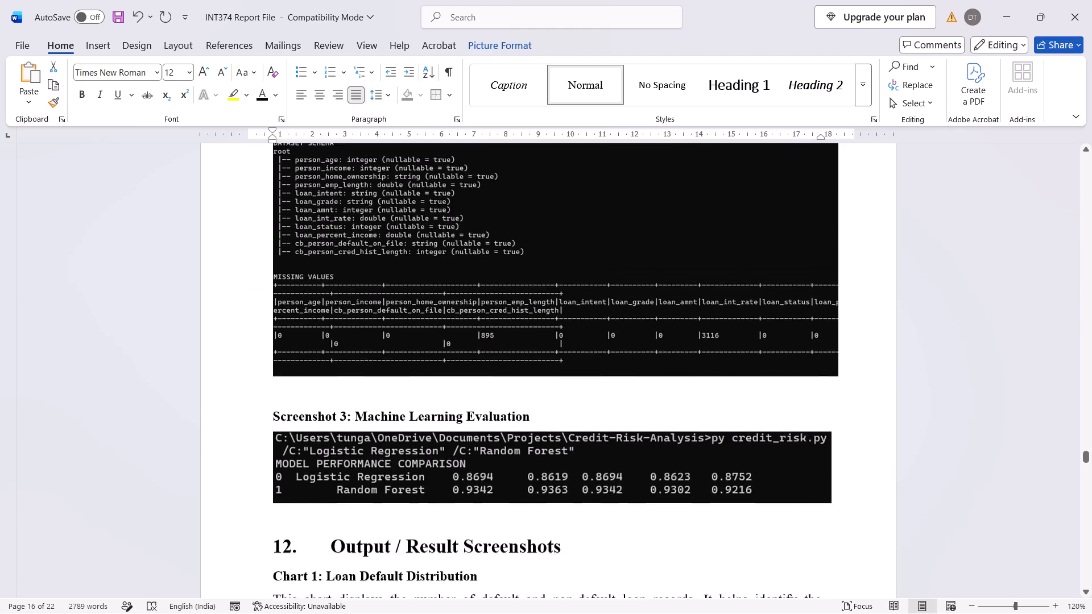
{"action": "scroll", "coordinate": [646, 450], "scroll_direction": "right", "scroll_amount": 1}
{"action": "left_click_drag", "start_coordinate": [504, 426], "coordinate": [358, 396]}
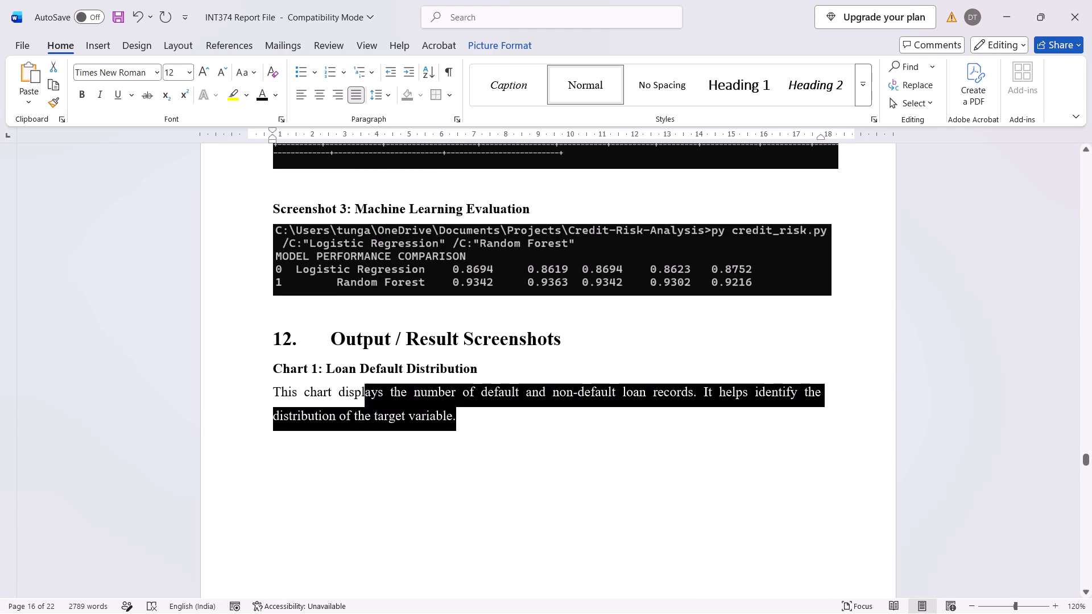
{"action": "left_click_drag", "start_coordinate": [358, 396], "coordinate": [276, 384]}
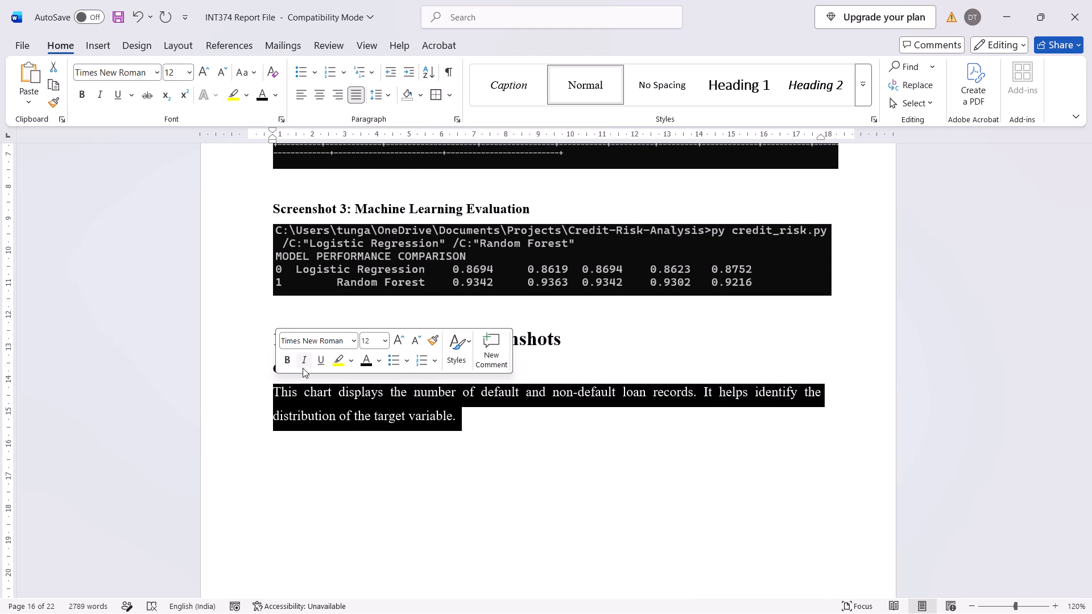
{"action": "left_click", "coordinate": [302, 363]}
{"action": "left_click", "coordinate": [414, 476]}
Italicize the description paragraph under the Chart 2: Missing Values by Column heading.
{"action": "scroll", "coordinate": [414, 476], "scroll_direction": "down", "scroll_amount": 1}
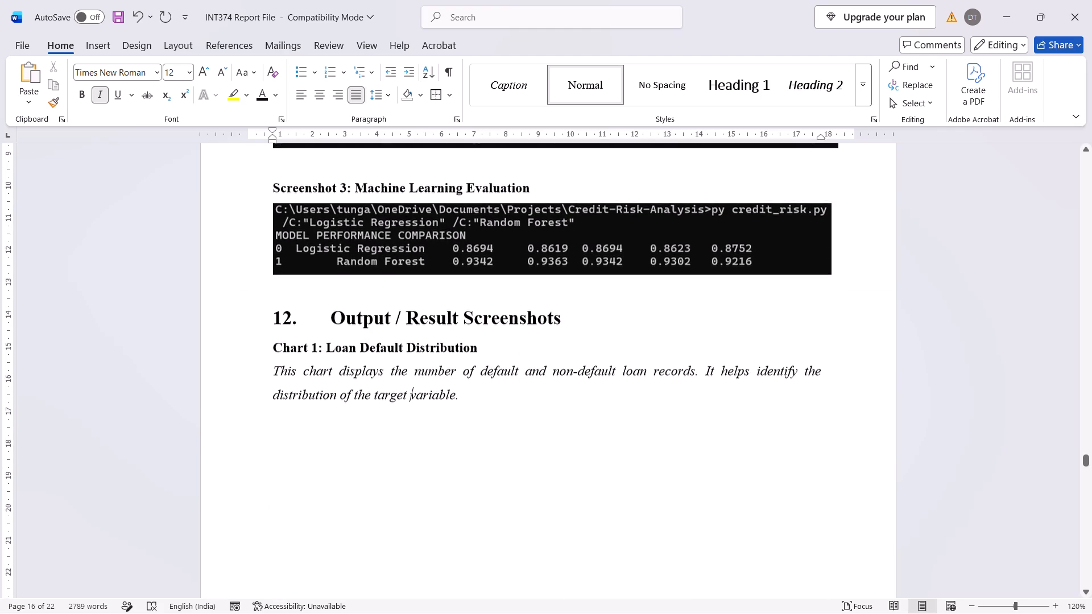
{"action": "scroll", "coordinate": [414, 476], "scroll_direction": "down", "scroll_amount": 2}
{"action": "scroll", "coordinate": [416, 480], "scroll_direction": "up", "scroll_amount": 1}
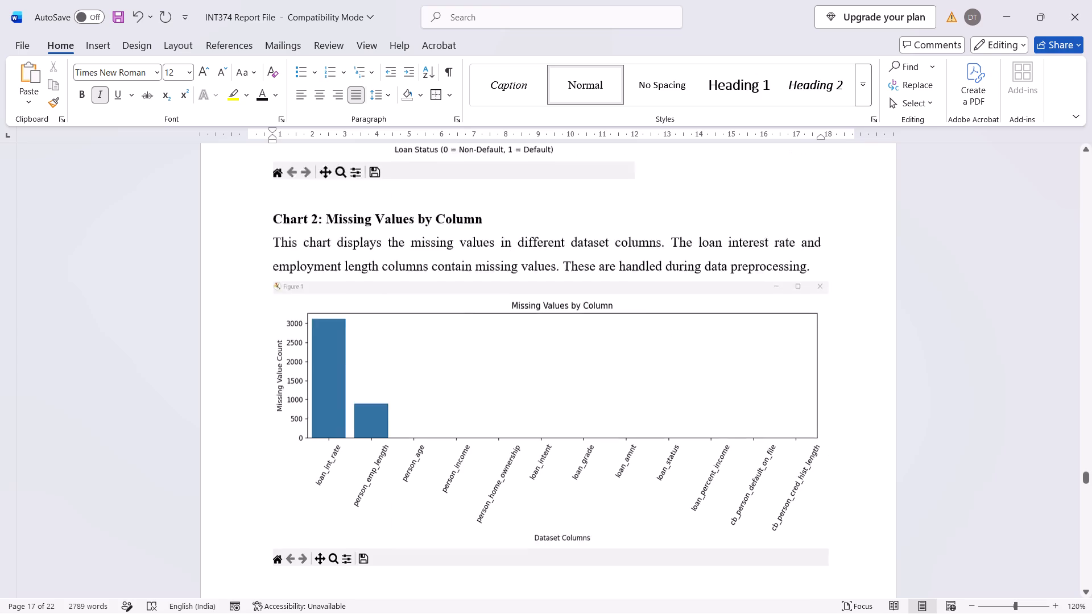
{"action": "scroll", "coordinate": [416, 480], "scroll_direction": "up", "scroll_amount": 1}
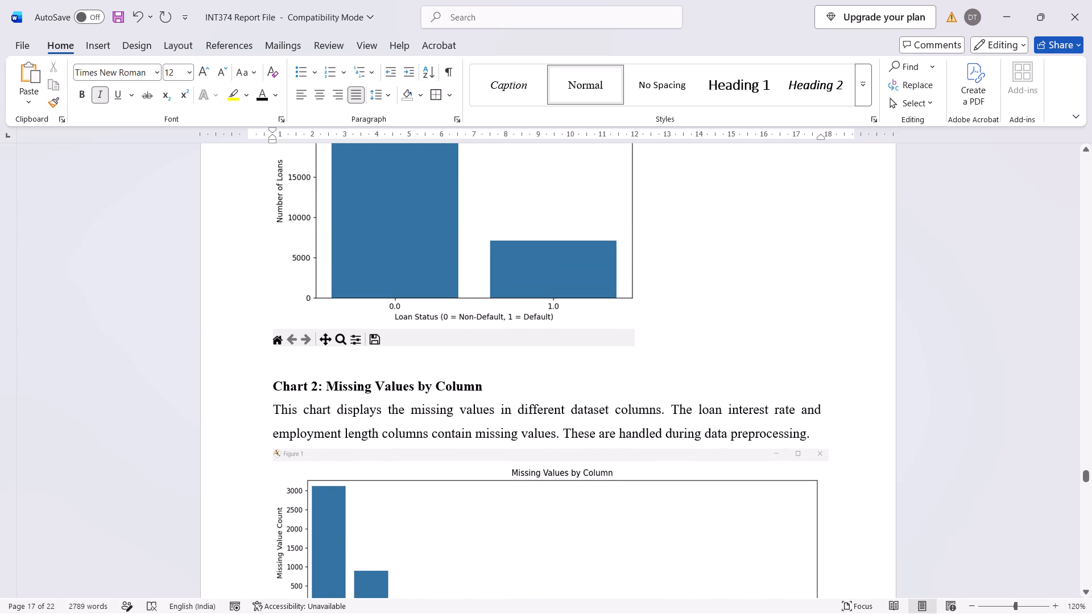
{"action": "left_click_drag", "start_coordinate": [833, 439], "coordinate": [266, 417]}
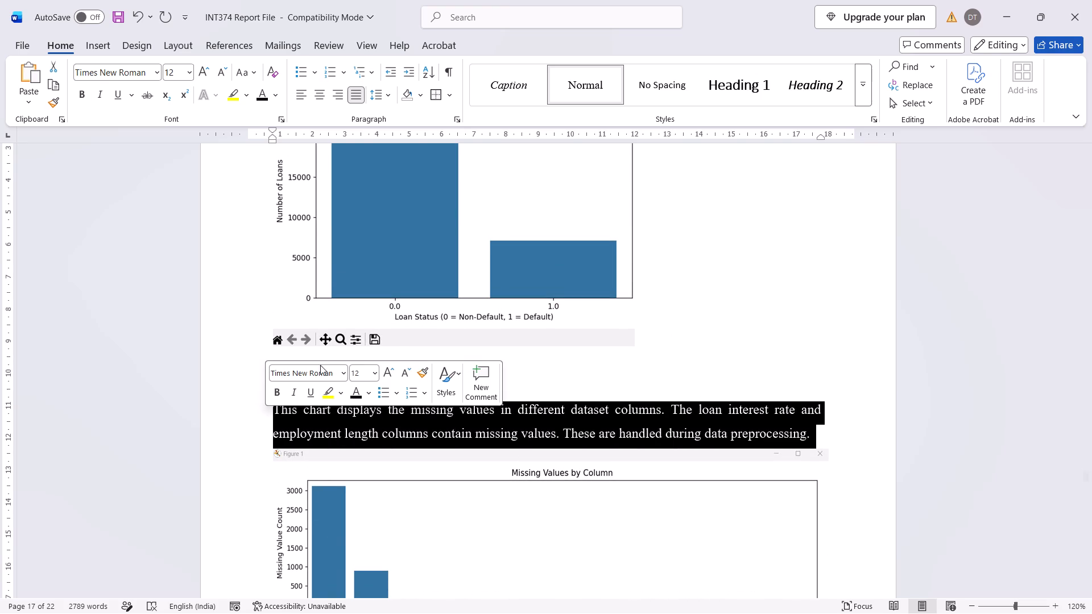
{"action": "left_click", "coordinate": [295, 388]}
Italicize the correlation heatmap description for Chart 3, placed above the heatmap image.
{"action": "scroll", "coordinate": [295, 388], "scroll_direction": "down", "scroll_amount": 2}
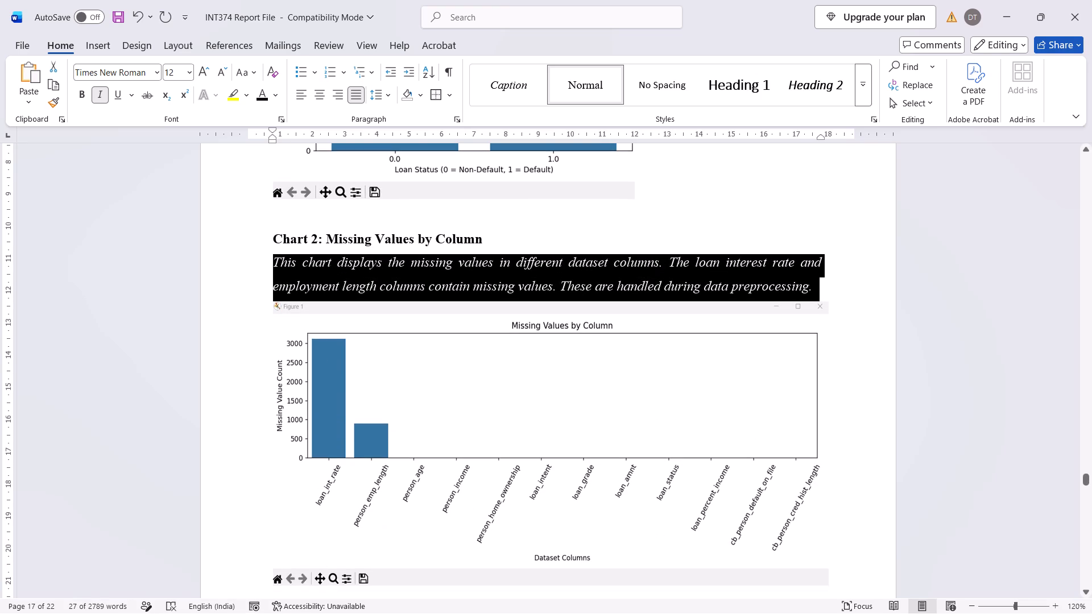
{"action": "scroll", "coordinate": [295, 388], "scroll_direction": "down", "scroll_amount": 2}
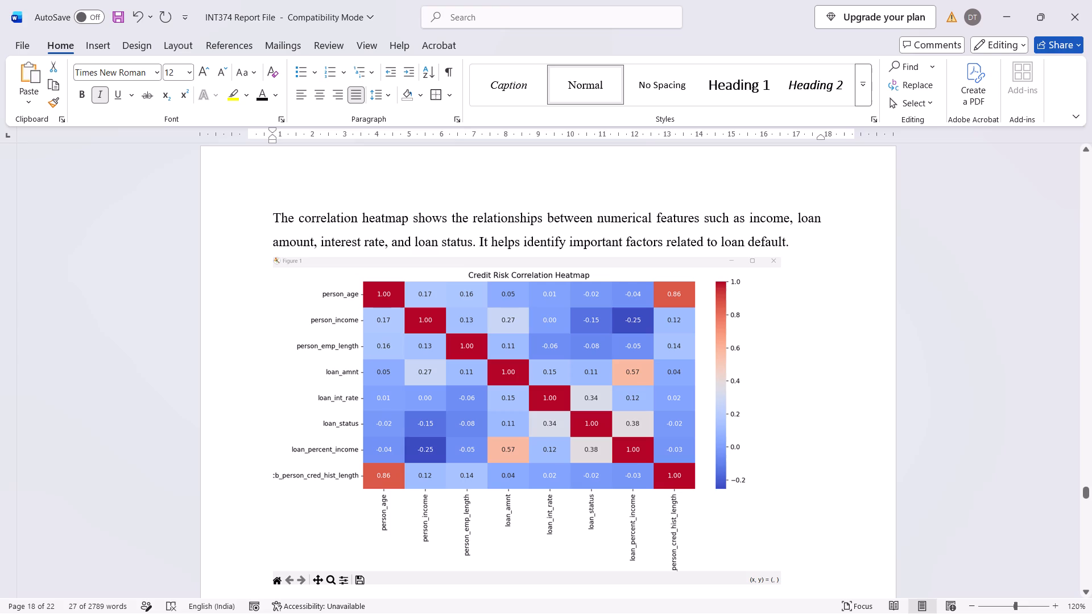
{"action": "left_click_drag", "start_coordinate": [800, 246], "coordinate": [244, 218]}
{"action": "left_click", "coordinate": [266, 196]}
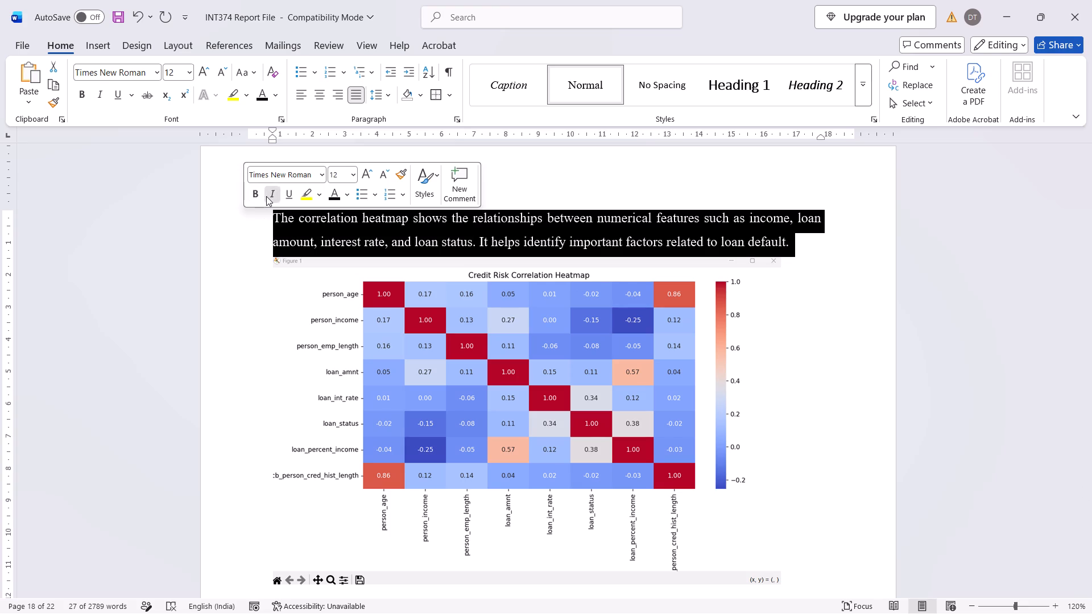
Italicize the description paragraph under the Chart 4: Model Performance Comparison heading.
{"action": "scroll", "coordinate": [266, 196], "scroll_direction": "down", "scroll_amount": 1}
{"action": "scroll", "coordinate": [489, 377], "scroll_direction": "down", "scroll_amount": 1}
{"action": "scroll", "coordinate": [511, 378], "scroll_direction": "up", "scroll_amount": 1}
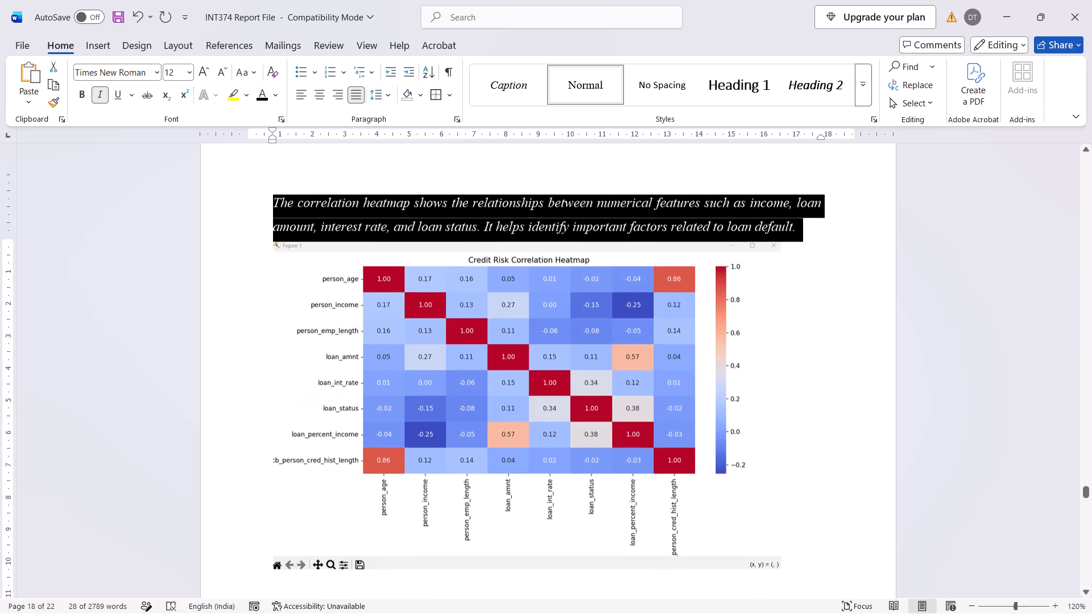
{"action": "scroll", "coordinate": [537, 410], "scroll_direction": "down", "scroll_amount": 1}
{"action": "left_click_drag", "start_coordinate": [721, 352], "coordinate": [270, 309]}
{"action": "left_click", "coordinate": [295, 284]}
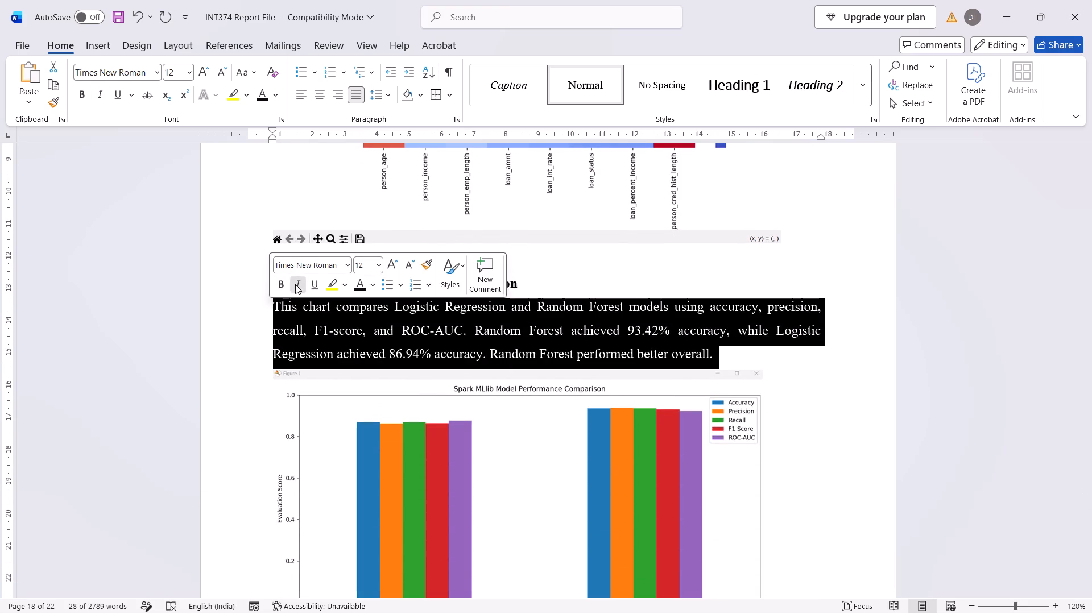
Italicize the description paragraph under the Chart 5: Random Forest Confusion Matrix heading.
{"action": "scroll", "coordinate": [295, 284], "scroll_direction": "down", "scroll_amount": 2}
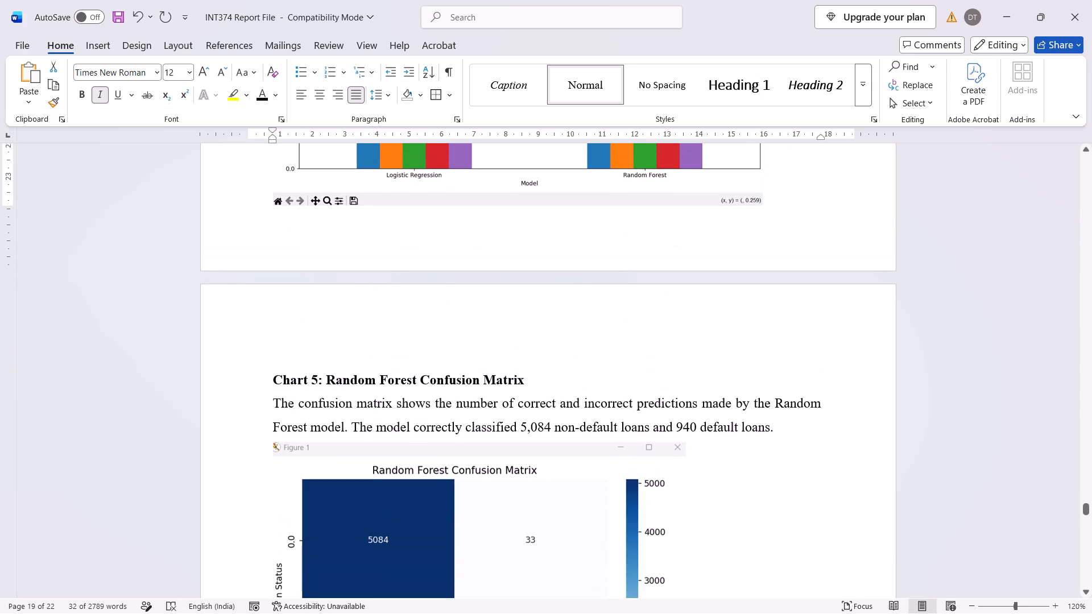
{"action": "left_click_drag", "start_coordinate": [780, 425], "coordinate": [306, 406]}
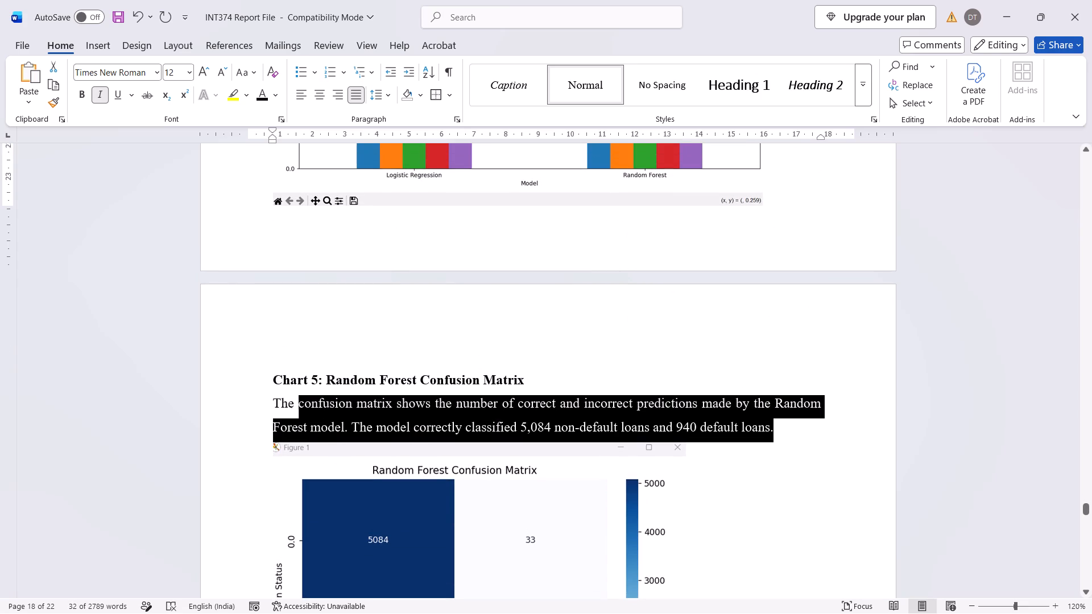
{"action": "left_click_drag", "start_coordinate": [306, 406], "coordinate": [277, 403]}
{"action": "left_click", "coordinate": [297, 381]}
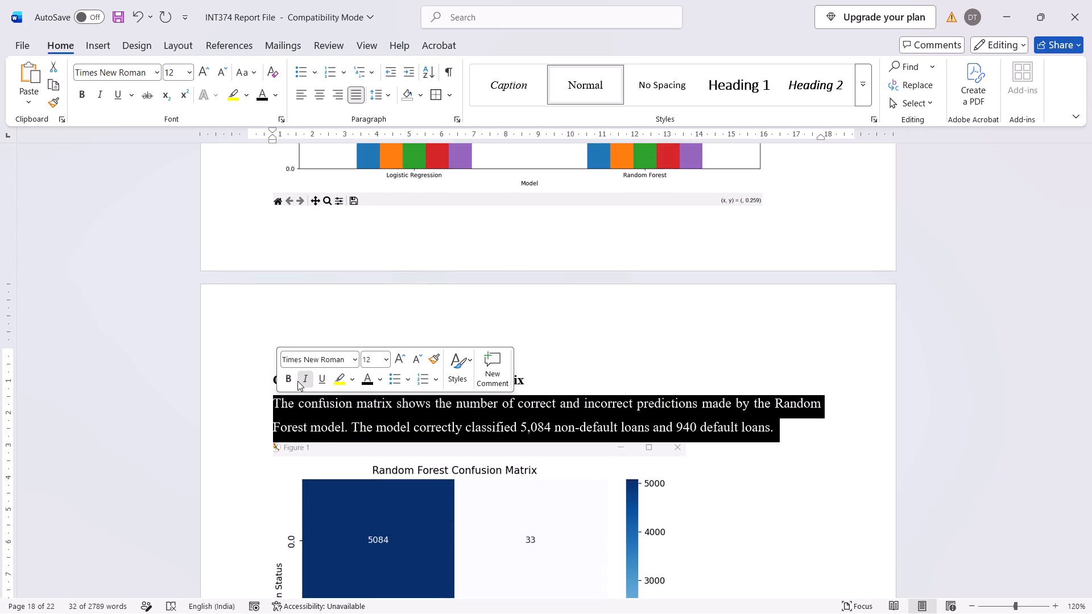
Italicize the description paragraph under the Chart 6: Random Forest ROC Curve heading.
{"action": "scroll", "coordinate": [297, 381], "scroll_direction": "down", "scroll_amount": 2}
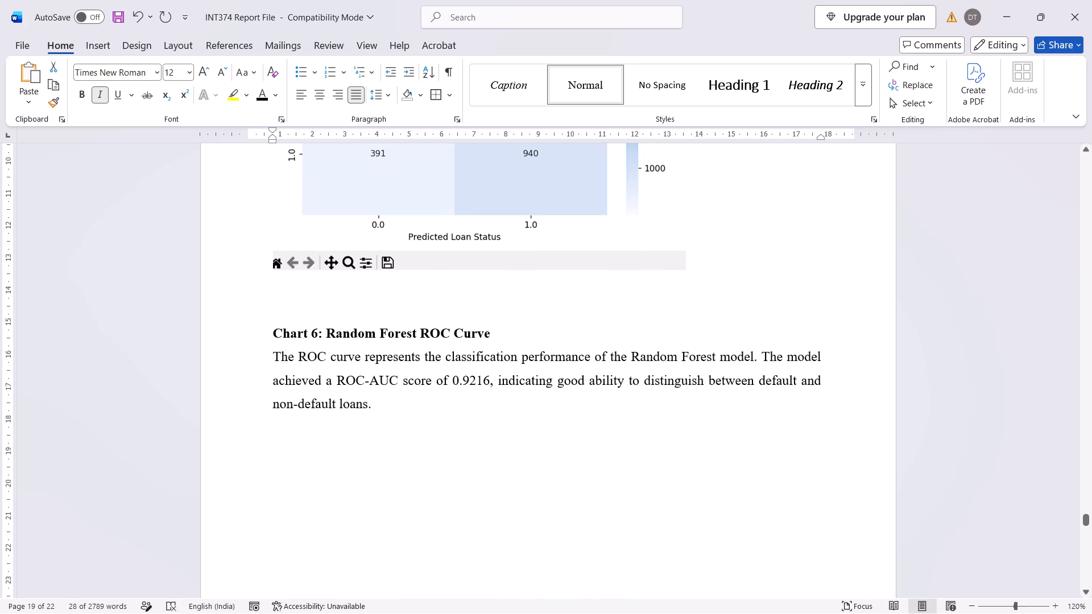
{"action": "left_click_drag", "start_coordinate": [385, 413], "coordinate": [291, 353]}
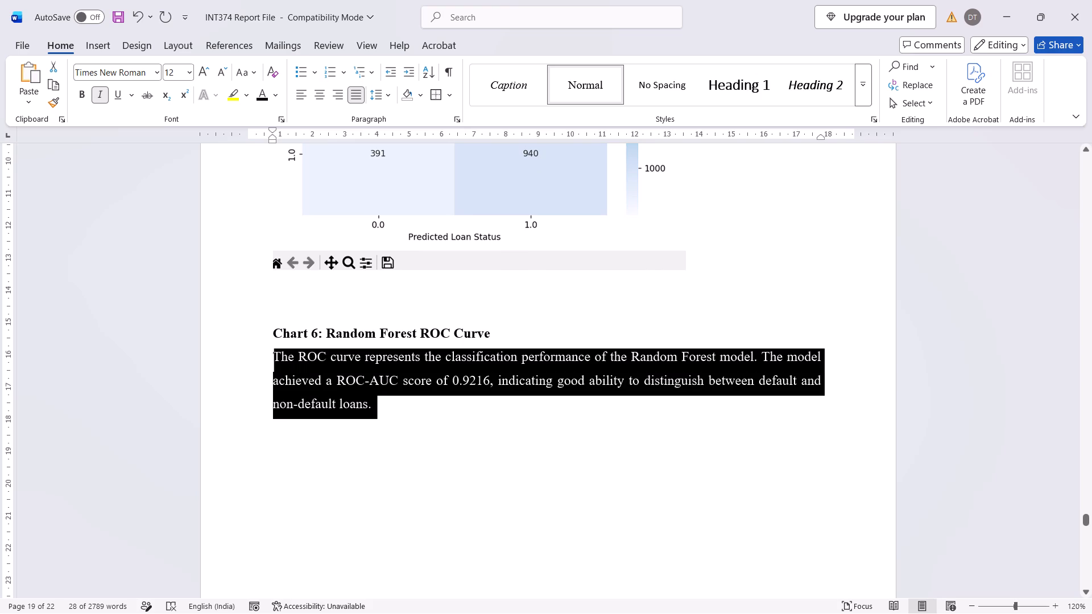
{"action": "left_click_drag", "start_coordinate": [291, 353], "coordinate": [287, 354]}
{"action": "left_click", "coordinate": [311, 333]}
{"action": "scroll", "coordinate": [399, 433], "scroll_direction": "up", "scroll_amount": 2}
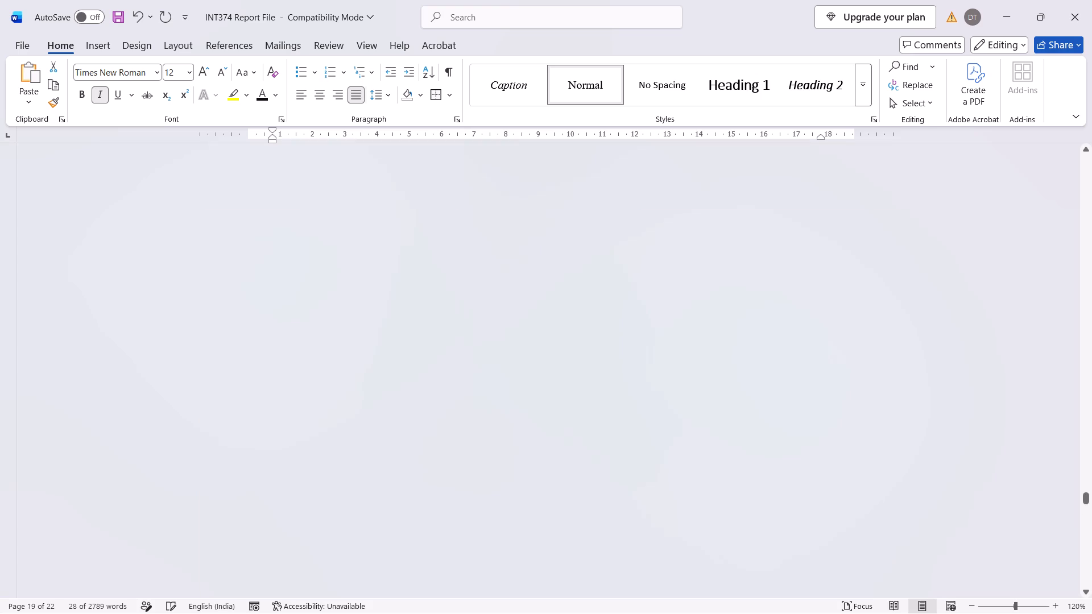
{"action": "scroll", "coordinate": [399, 433], "scroll_direction": "up", "scroll_amount": 1}
{"action": "scroll", "coordinate": [399, 433], "scroll_direction": "down", "scroll_amount": 6}
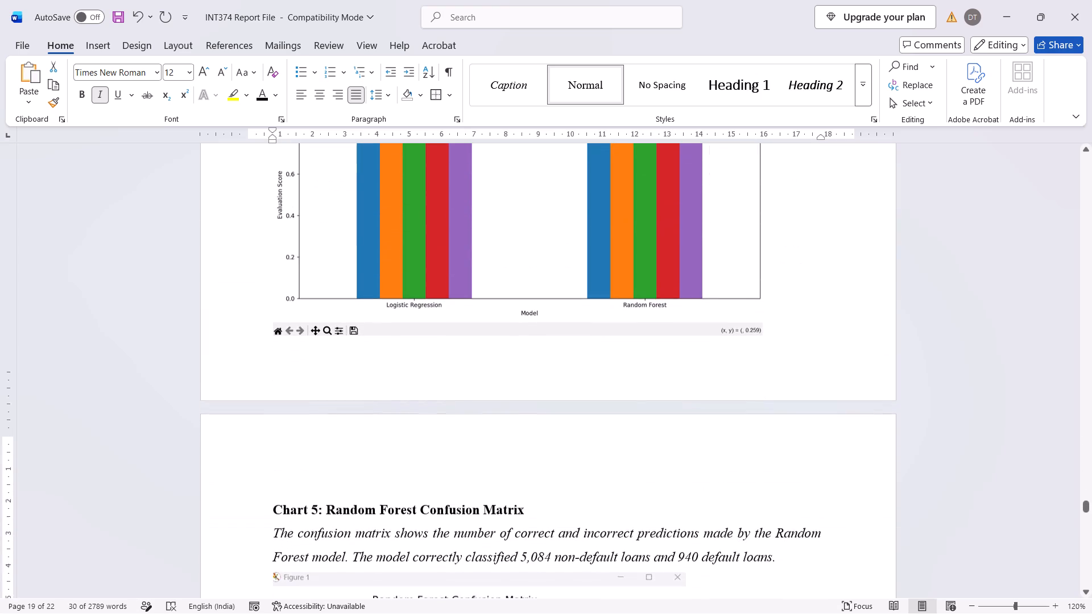
{"action": "scroll", "coordinate": [399, 433], "scroll_direction": "down", "scroll_amount": 1}
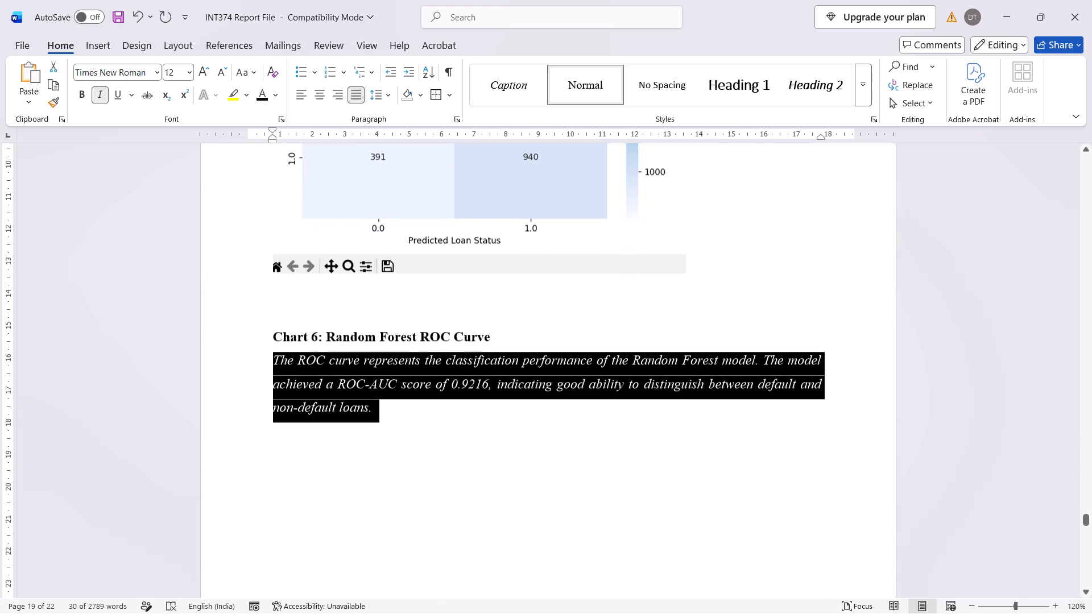
{"action": "left_click", "coordinate": [403, 471]}
Review the section 12 charts, their italic descriptions and their placement across pages, from Chart 1 through the ROC curve.
{"action": "scroll", "coordinate": [403, 471], "scroll_direction": "up", "scroll_amount": 1}
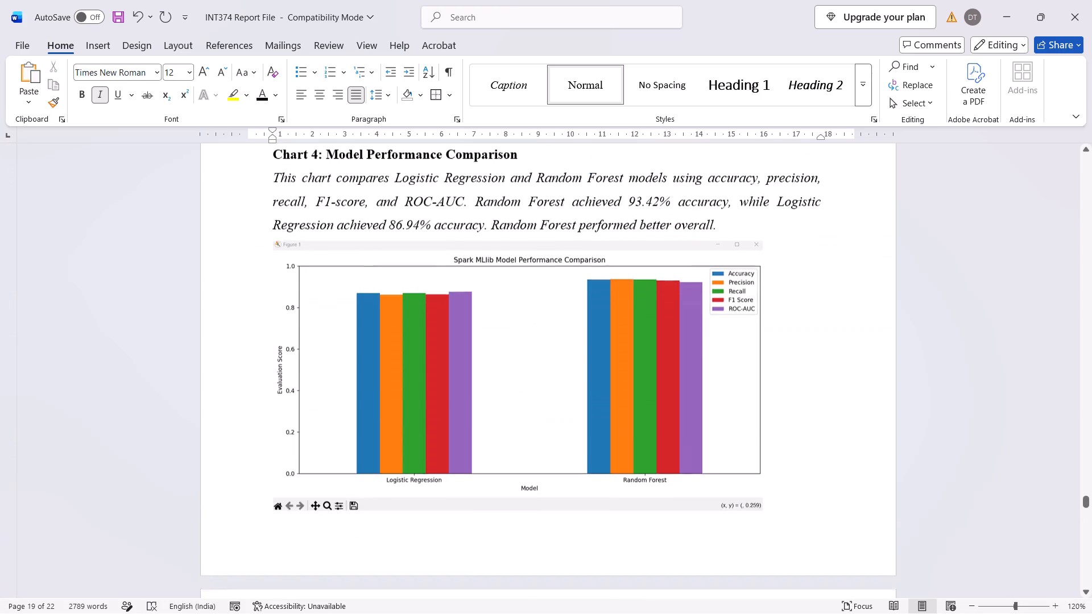
{"action": "scroll", "coordinate": [403, 471], "scroll_direction": "up", "scroll_amount": 1}
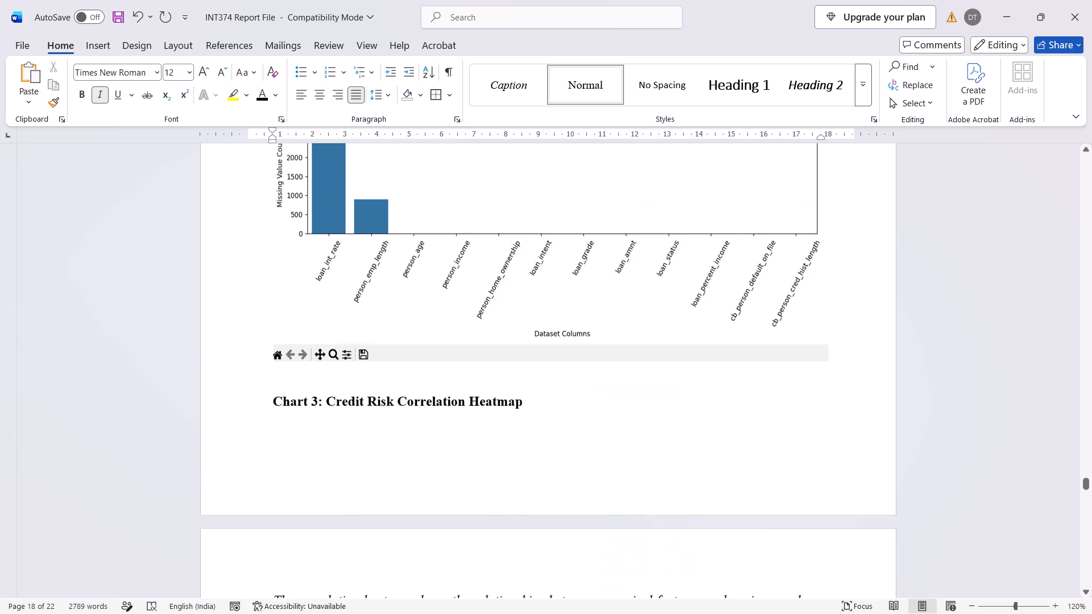
{"action": "scroll", "coordinate": [403, 471], "scroll_direction": "up", "scroll_amount": 2}
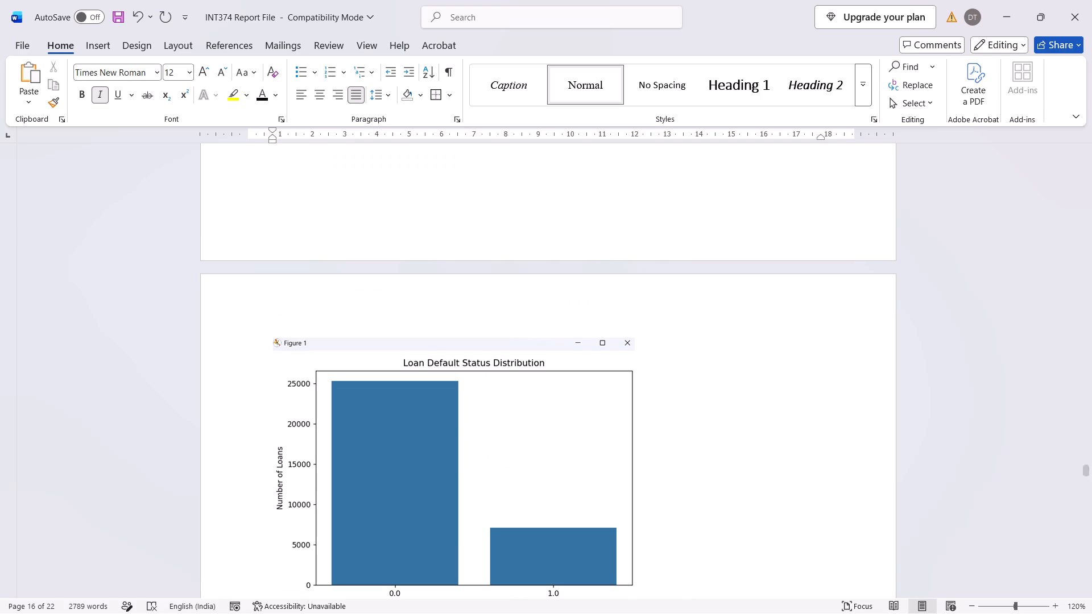
{"action": "scroll", "coordinate": [403, 471], "scroll_direction": "down", "scroll_amount": 1}
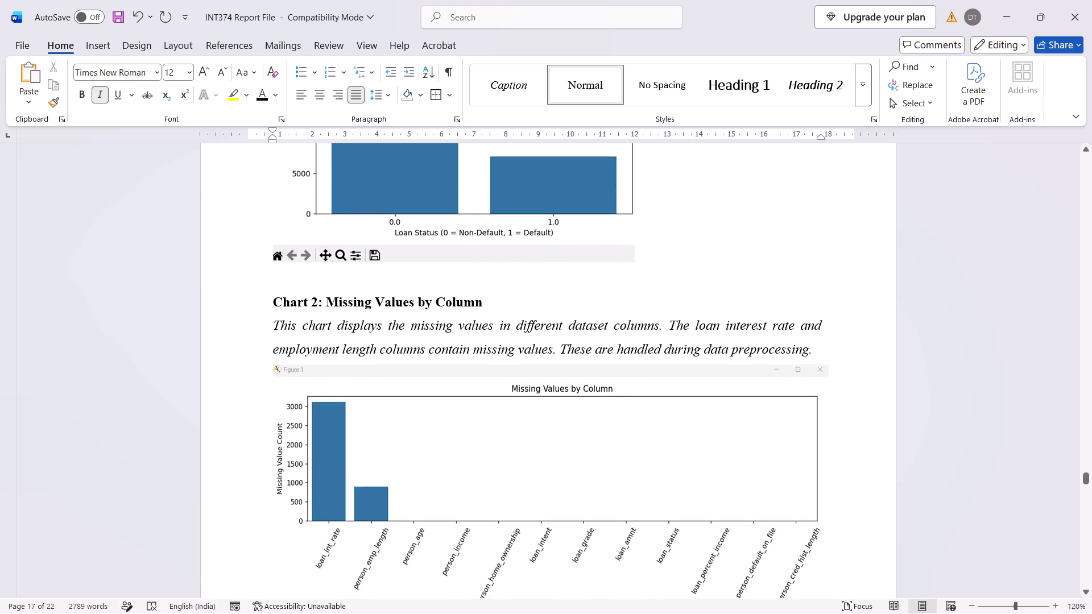
{"action": "scroll", "coordinate": [403, 471], "scroll_direction": "down", "scroll_amount": 1}
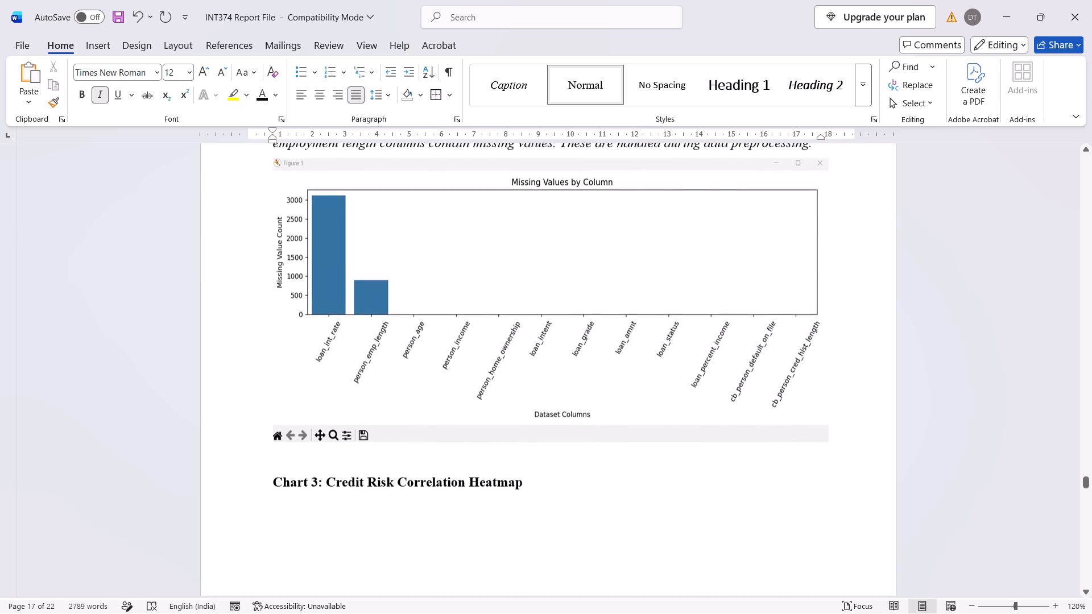
{"action": "scroll", "coordinate": [403, 471], "scroll_direction": "down", "scroll_amount": 2}
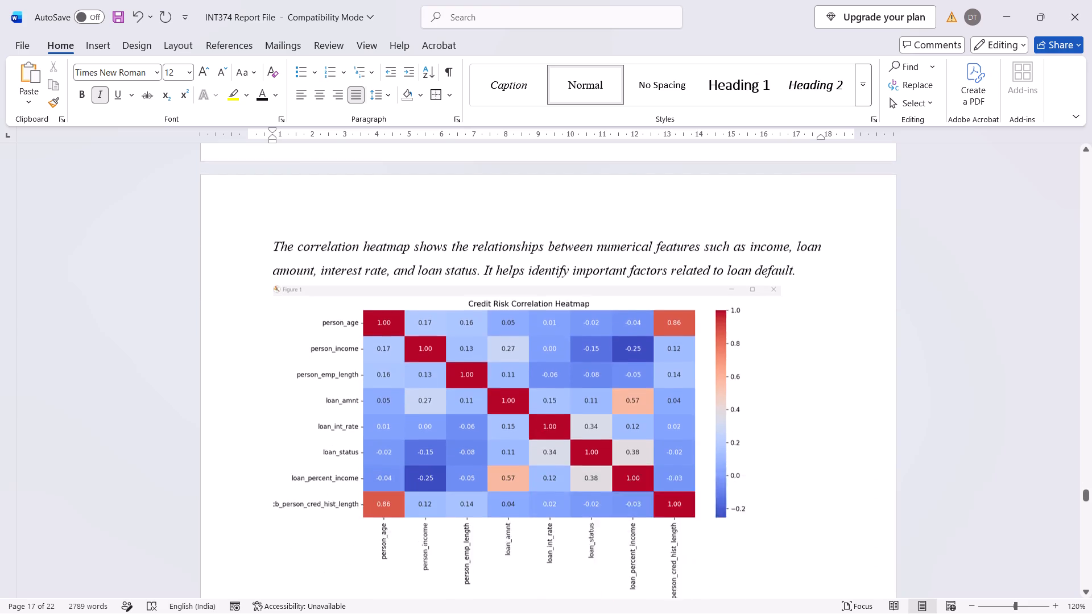
{"action": "scroll", "coordinate": [403, 471], "scroll_direction": "down", "scroll_amount": 2}
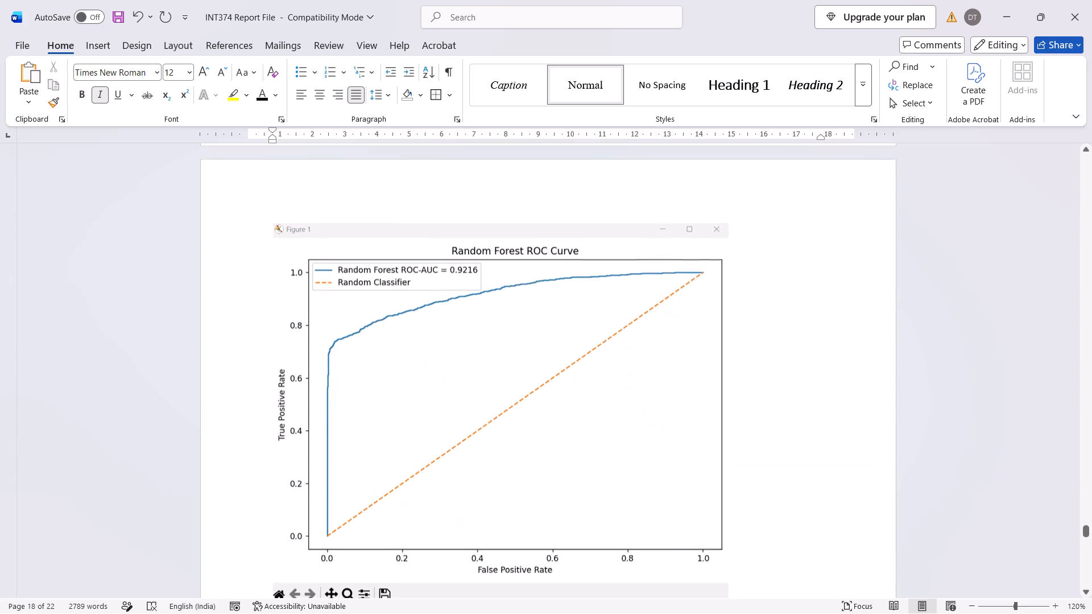
{"action": "scroll", "coordinate": [403, 471], "scroll_direction": "down", "scroll_amount": 1}
{"action": "scroll", "coordinate": [403, 471], "scroll_direction": "right", "scroll_amount": 1}
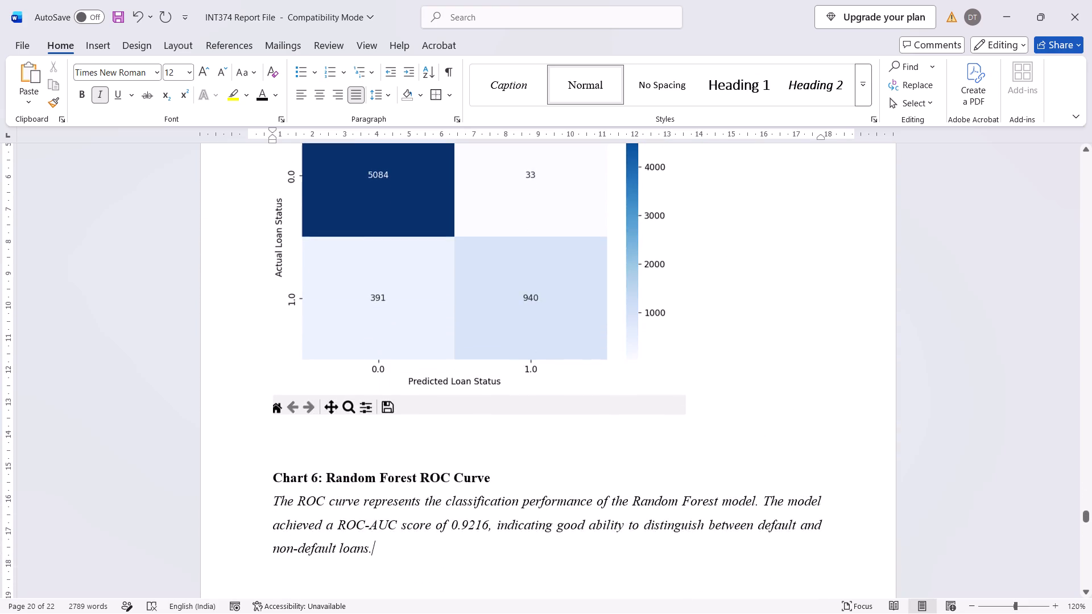
{"action": "scroll", "coordinate": [403, 471], "scroll_direction": "down", "scroll_amount": 2}
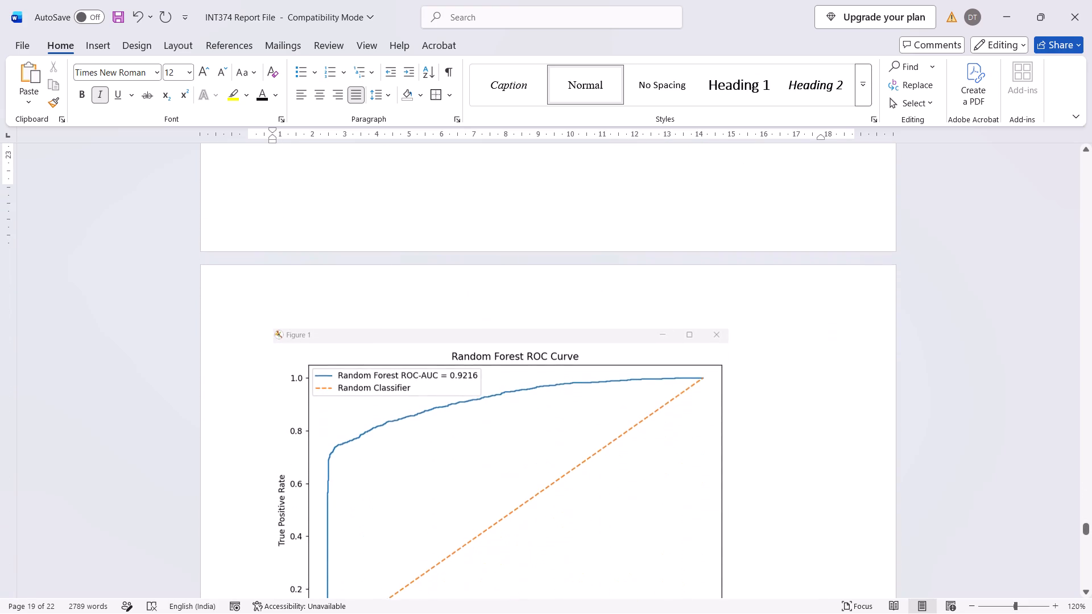
{"action": "scroll", "coordinate": [416, 462], "scroll_direction": "down", "scroll_amount": 2}
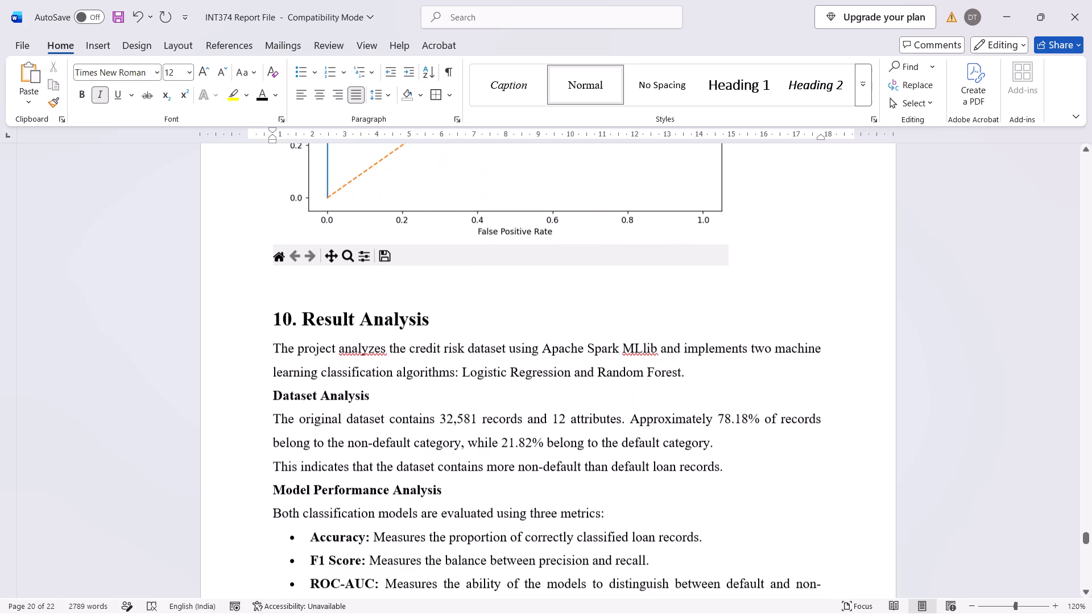
Italicize the introductory paragraph under the 10. Result Analysis heading, before Dataset Analysis.
{"action": "scroll", "coordinate": [416, 462], "scroll_direction": "down", "scroll_amount": 1}
{"action": "left_click_drag", "start_coordinate": [697, 374], "coordinate": [530, 389]}
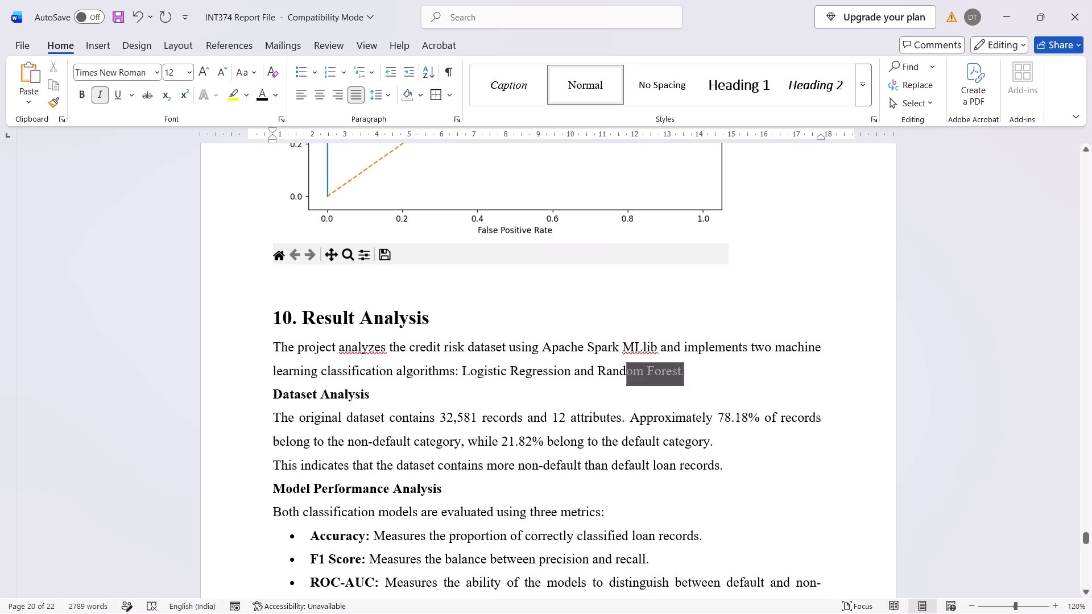
{"action": "left_click_drag", "start_coordinate": [530, 389], "coordinate": [275, 352]}
{"action": "left_click", "coordinate": [299, 330]}
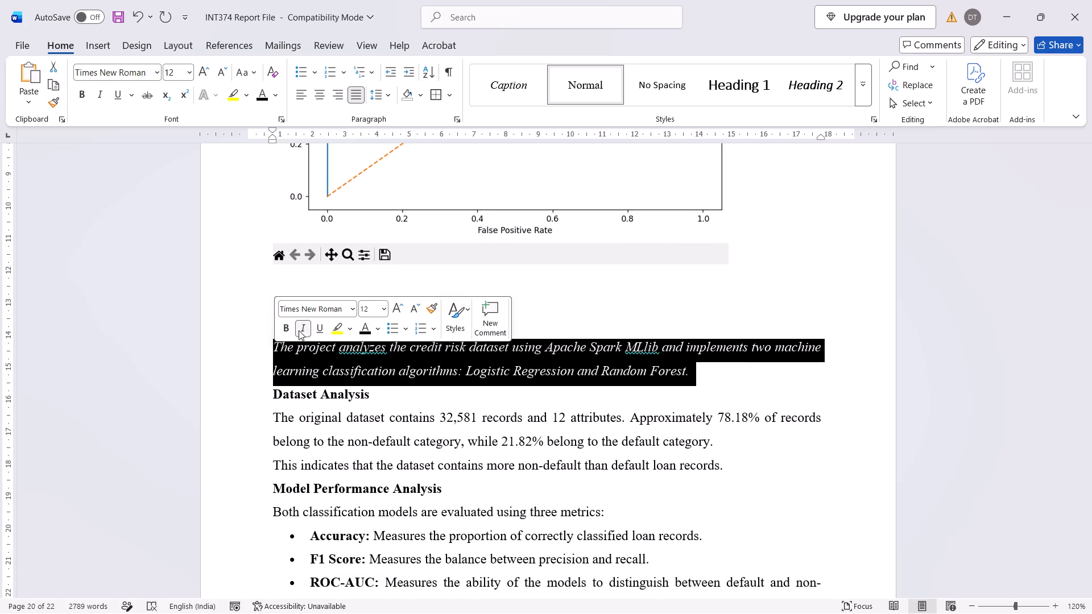
{"action": "scroll", "coordinate": [299, 330], "scroll_direction": "down", "scroll_amount": 2}
{"action": "left_click", "coordinate": [392, 468]}
Insert a blank line after the ROC-AUC bullet under Model Performance Analysis so the whole evaluation metric table starts on the next page.
{"action": "scroll", "coordinate": [392, 468], "scroll_direction": "down", "scroll_amount": 1}
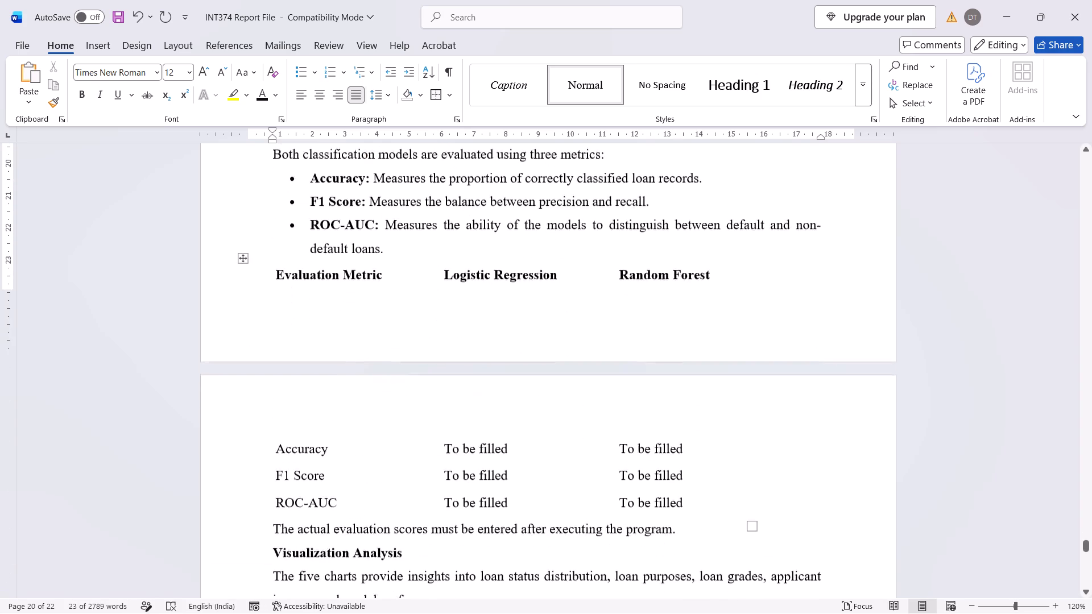
{"action": "scroll", "coordinate": [392, 468], "scroll_direction": "down", "scroll_amount": 2}
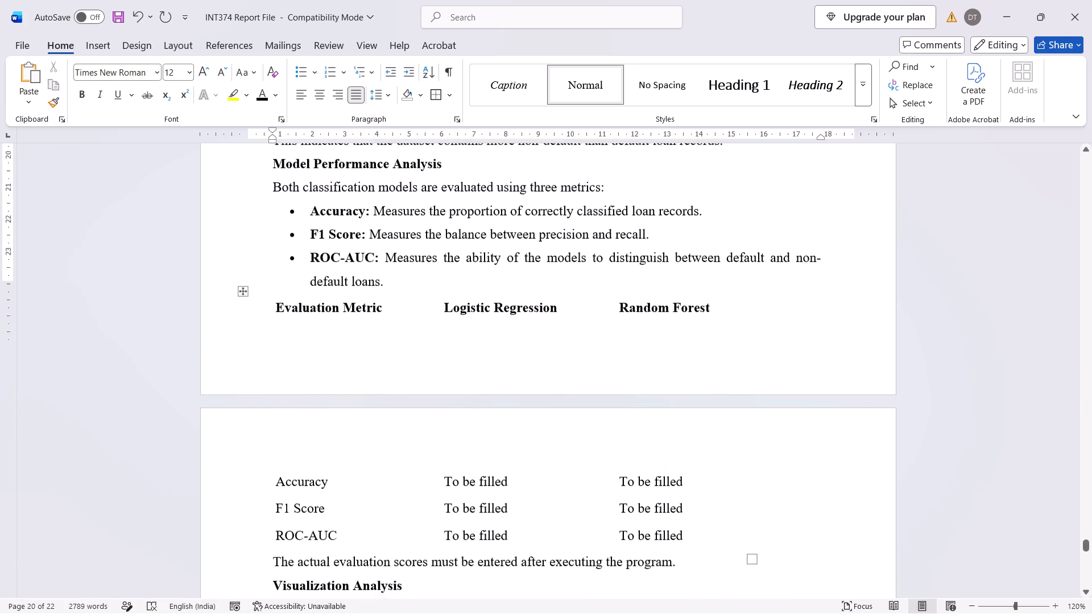
{"action": "scroll", "coordinate": [392, 468], "scroll_direction": "down", "scroll_amount": 1}
{"action": "left_click", "coordinate": [415, 412]}
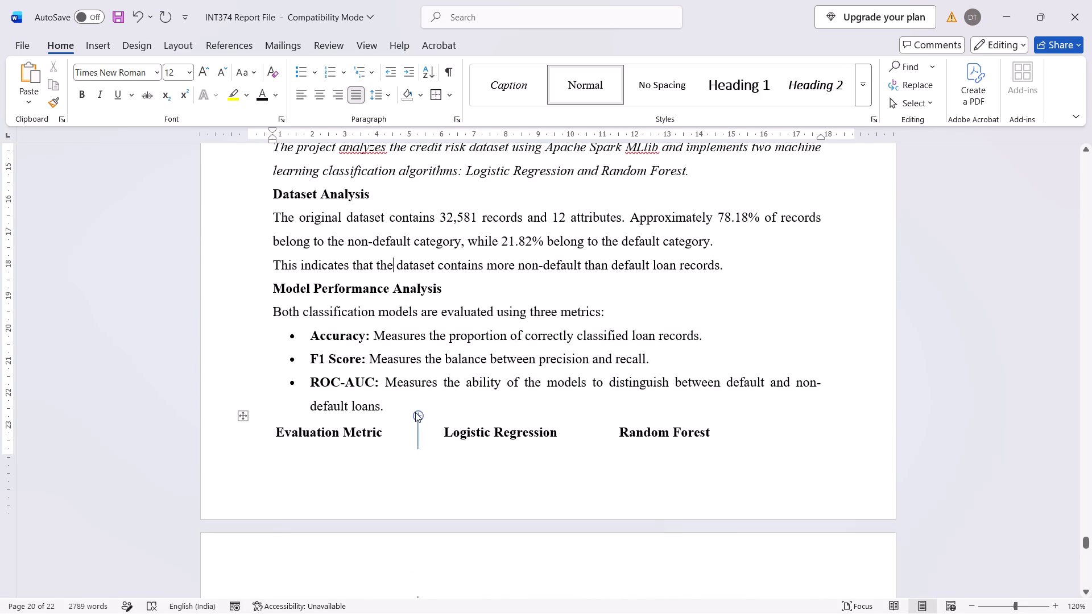
{"action": "left_click", "coordinate": [396, 407]}
{"action": "key", "text": "backslash"}
{"action": "key", "text": "Return"}
{"action": "key", "text": "Return"}
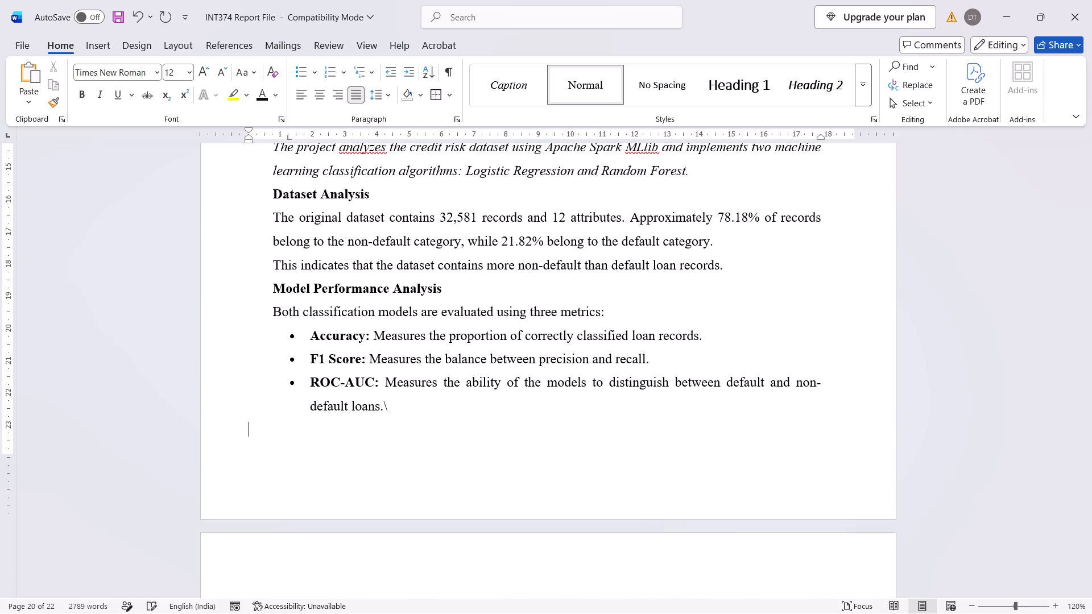
{"action": "key", "text": "BackSpace"}
{"action": "key", "text": "BackSpace"}
{"action": "key", "text": "Return"}
{"action": "key", "text": "backslash"}
{"action": "key", "text": "BackSpace"}
{"action": "key", "text": "BackSpace"}
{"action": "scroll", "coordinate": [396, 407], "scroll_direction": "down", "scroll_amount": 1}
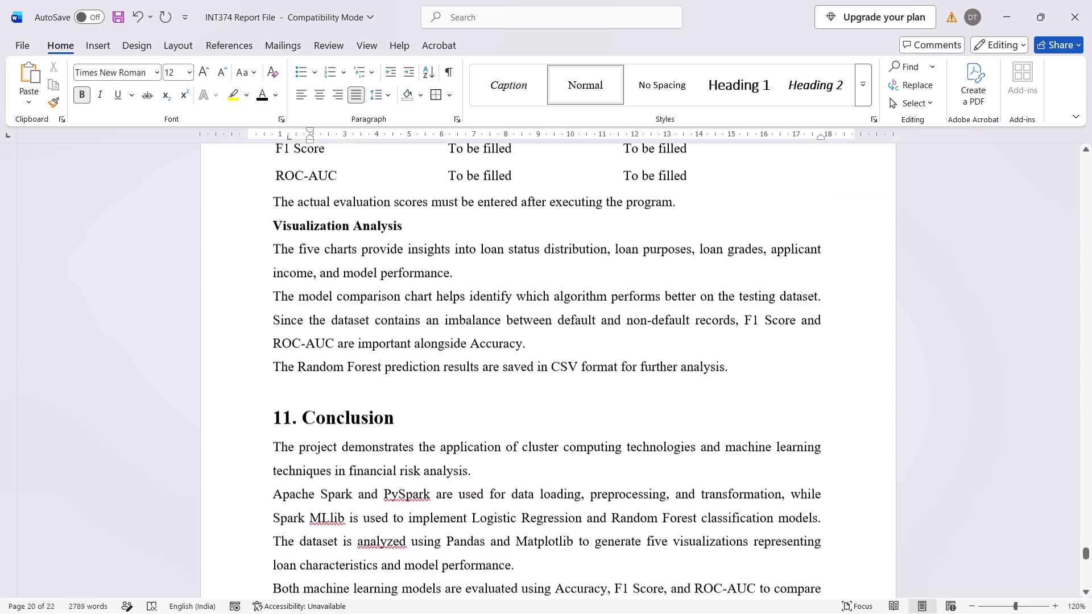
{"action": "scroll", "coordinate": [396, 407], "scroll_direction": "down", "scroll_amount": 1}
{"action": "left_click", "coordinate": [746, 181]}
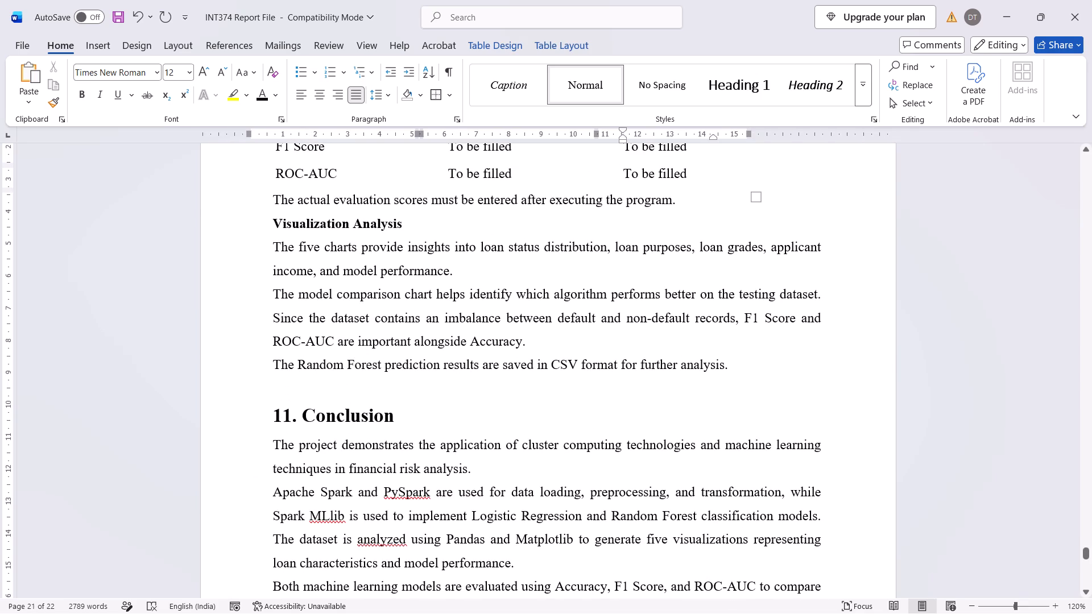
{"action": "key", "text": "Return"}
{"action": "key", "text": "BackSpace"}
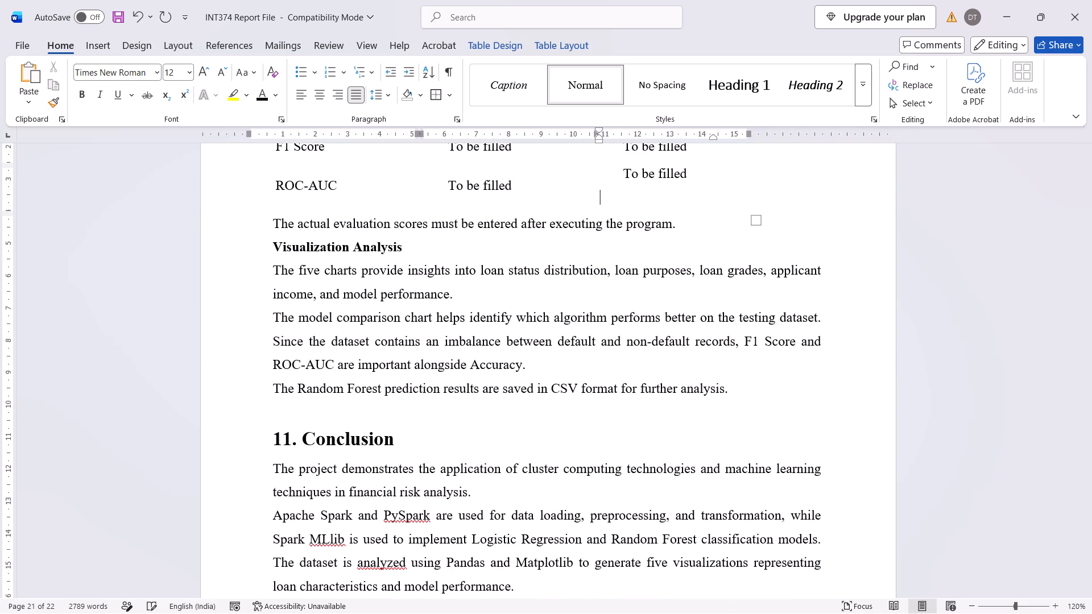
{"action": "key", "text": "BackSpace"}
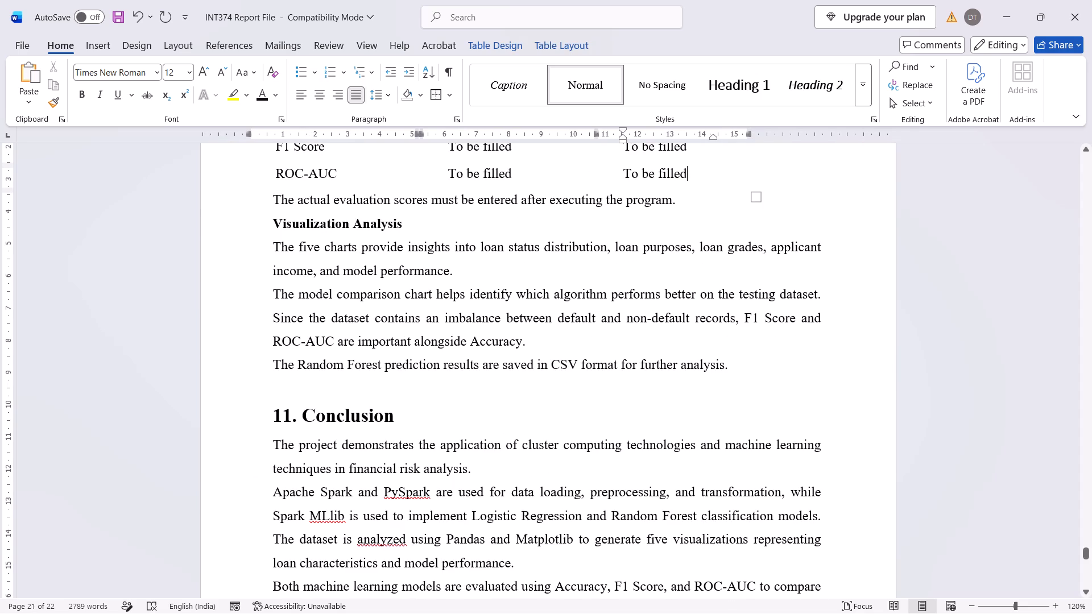
Insert a blank line between the evaluation metric table and the sentence about entering the actual evaluation scores.
{"action": "left_click", "coordinate": [269, 204]}
{"action": "key", "text": "Return"}
Insert two blank lines above the 12. References heading so the whole references section starts on a new page.
{"action": "scroll", "coordinate": [269, 204], "scroll_direction": "down", "scroll_amount": 1}
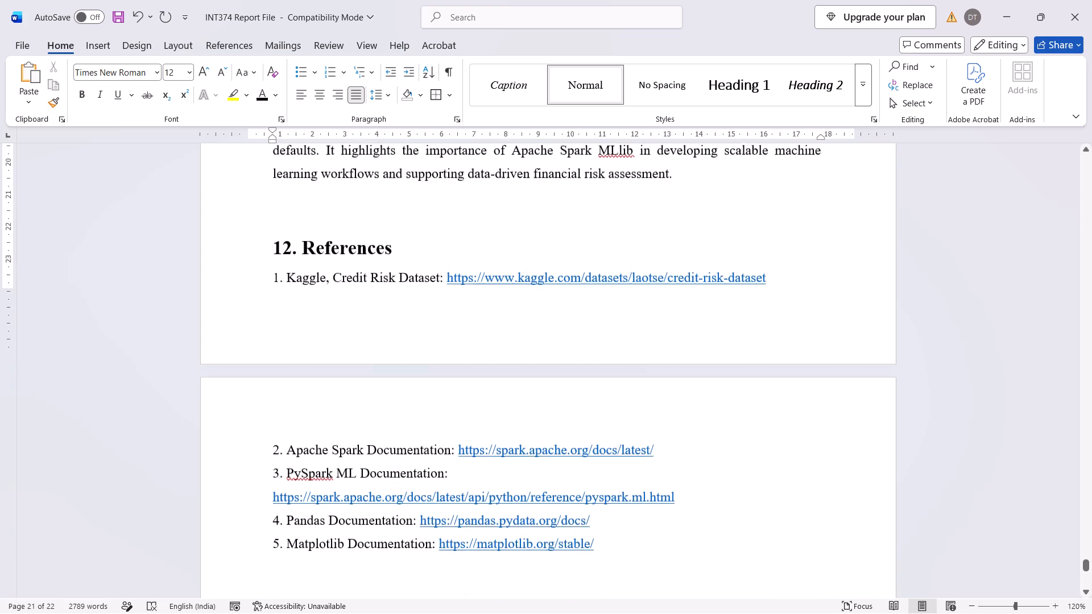
{"action": "scroll", "coordinate": [269, 204], "scroll_direction": "down", "scroll_amount": 1}
{"action": "left_click", "coordinate": [265, 214]}
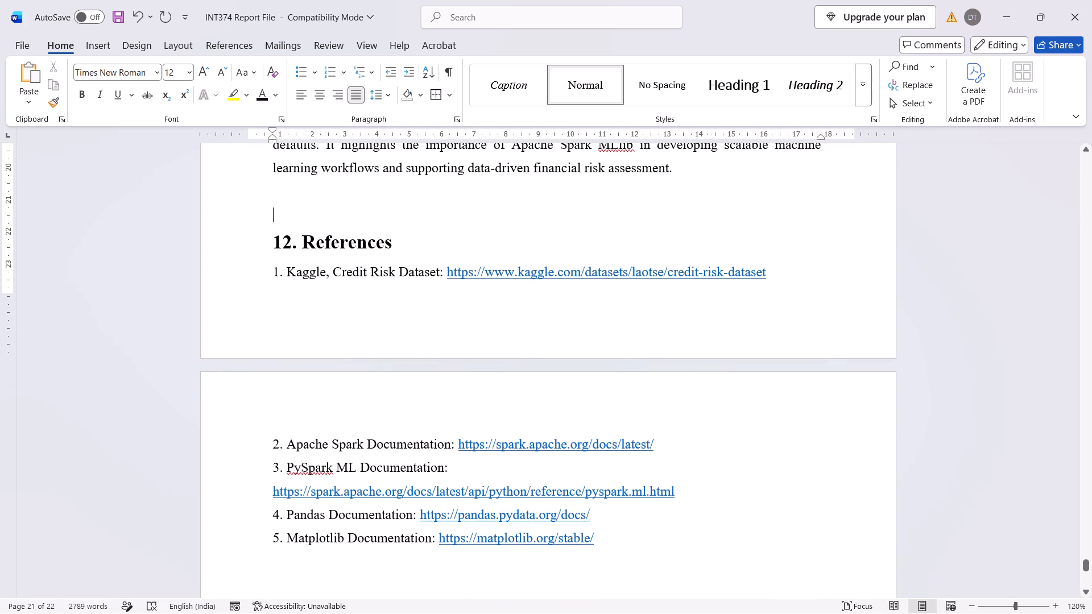
{"action": "key", "text": "Return"}
{"action": "key", "text": "Return"}
{"action": "scroll", "coordinate": [265, 214], "scroll_direction": "up", "scroll_amount": 1}
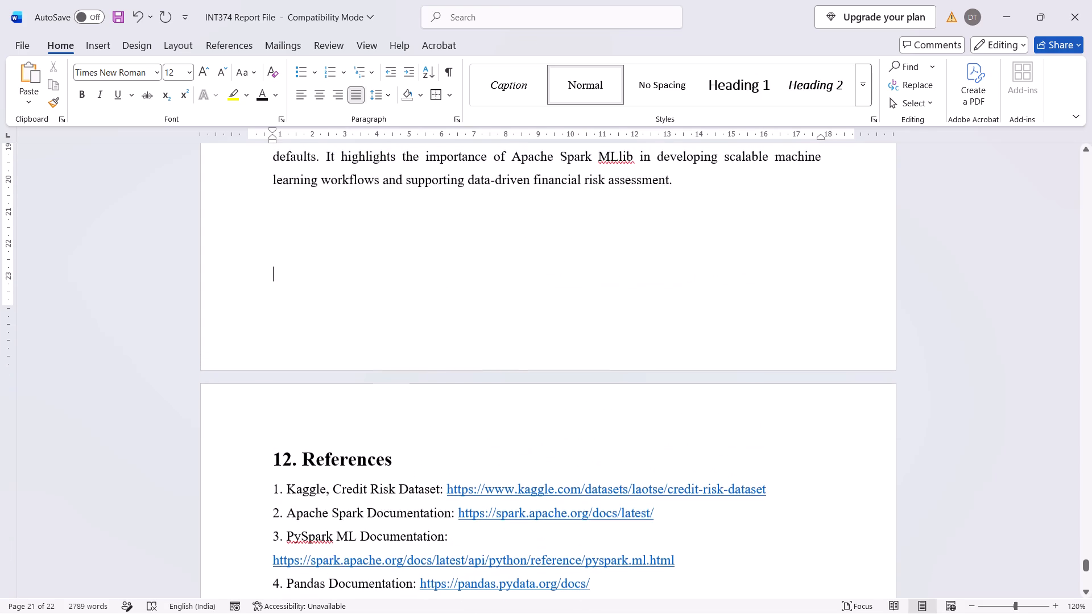
{"action": "scroll", "coordinate": [394, 379], "scroll_direction": "down", "scroll_amount": 1}
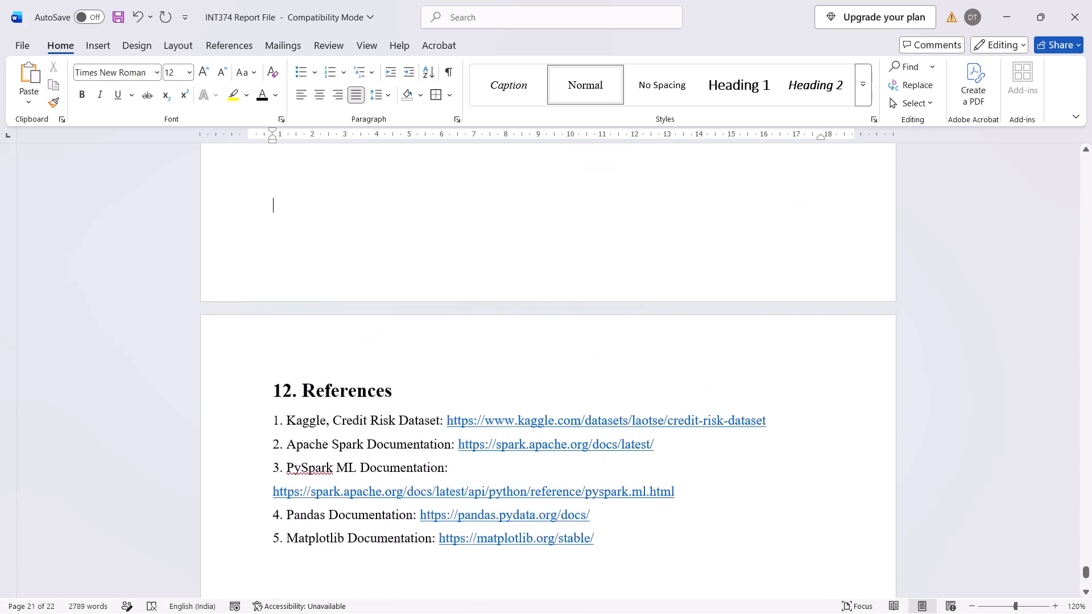
{"action": "scroll", "coordinate": [394, 379], "scroll_direction": "down", "scroll_amount": 1}
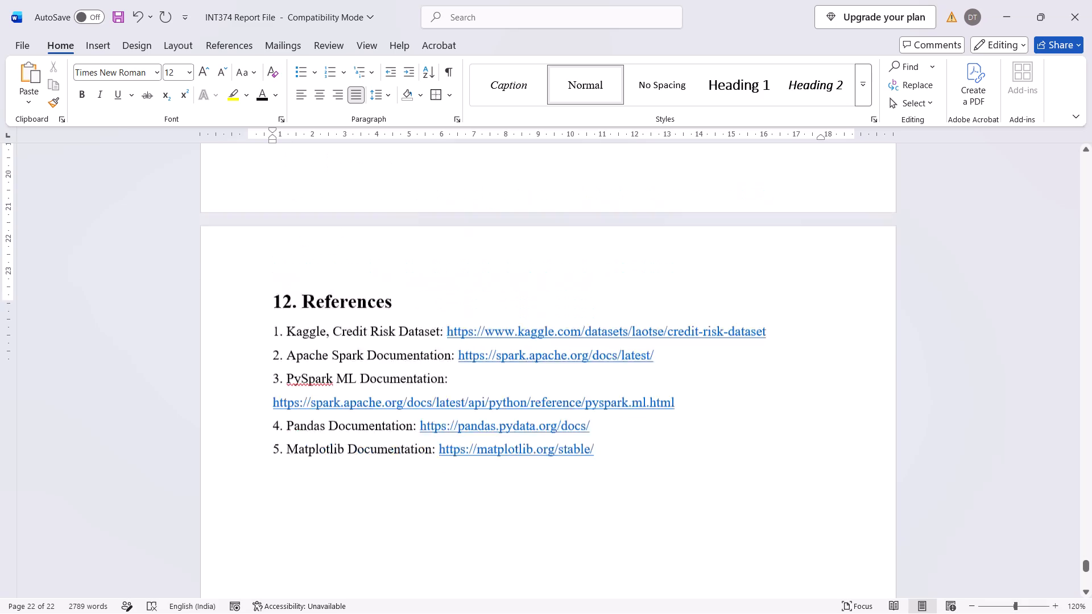
Insert a blank line after the first paragraph of the 11. Conclusion section.
{"action": "scroll", "coordinate": [394, 379], "scroll_direction": "up", "scroll_amount": 1}
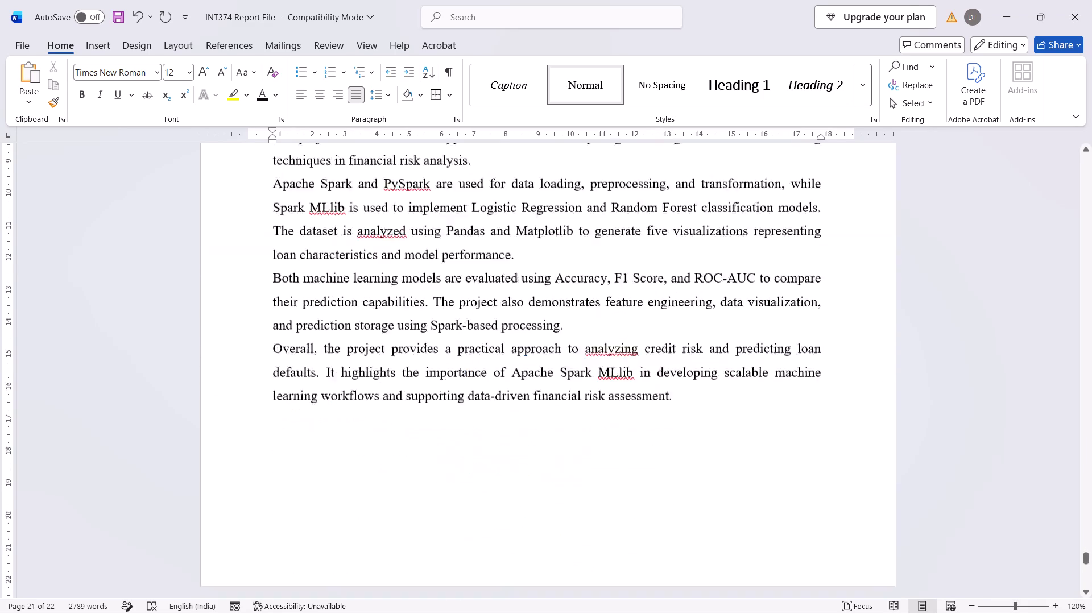
{"action": "scroll", "coordinate": [394, 379], "scroll_direction": "up", "scroll_amount": 1}
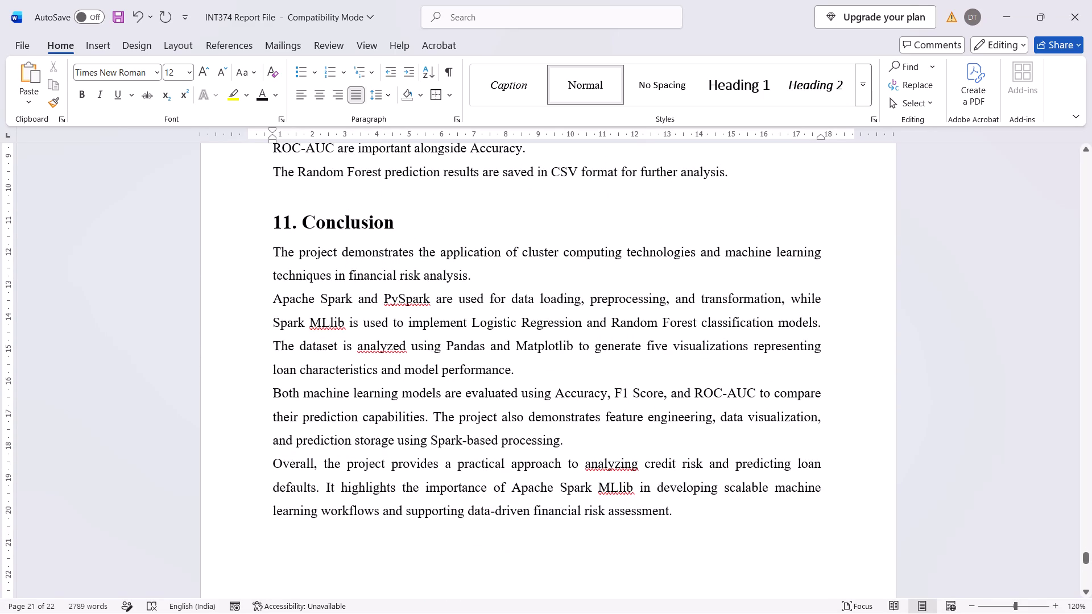
{"action": "left_click", "coordinate": [507, 275]}
{"action": "key", "text": "Return"}
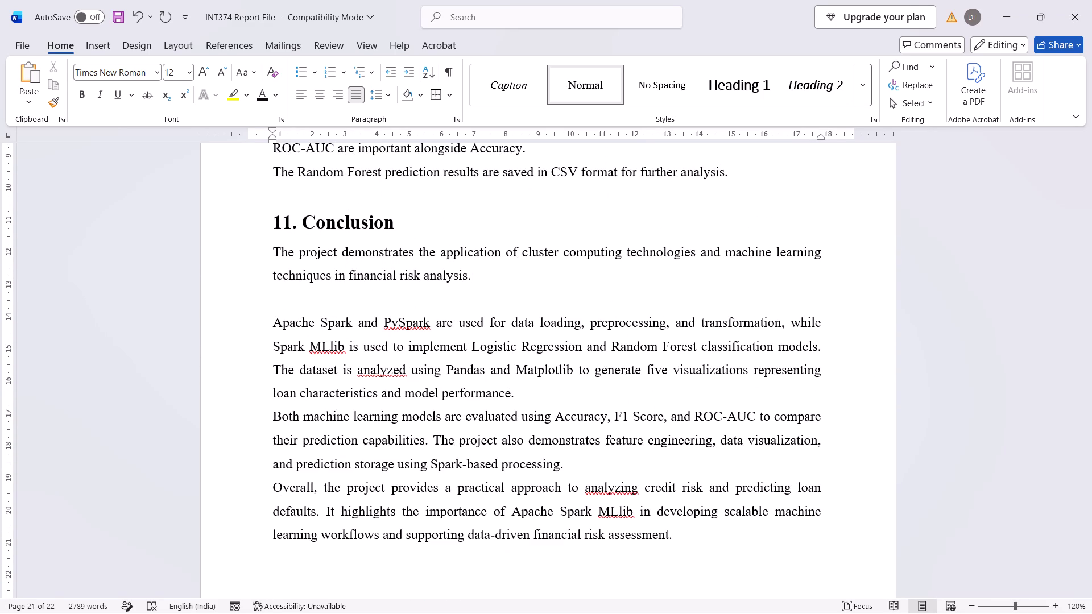
Close the INT374 report document.
{"action": "scroll", "coordinate": [507, 275], "scroll_direction": "up", "scroll_amount": 1}
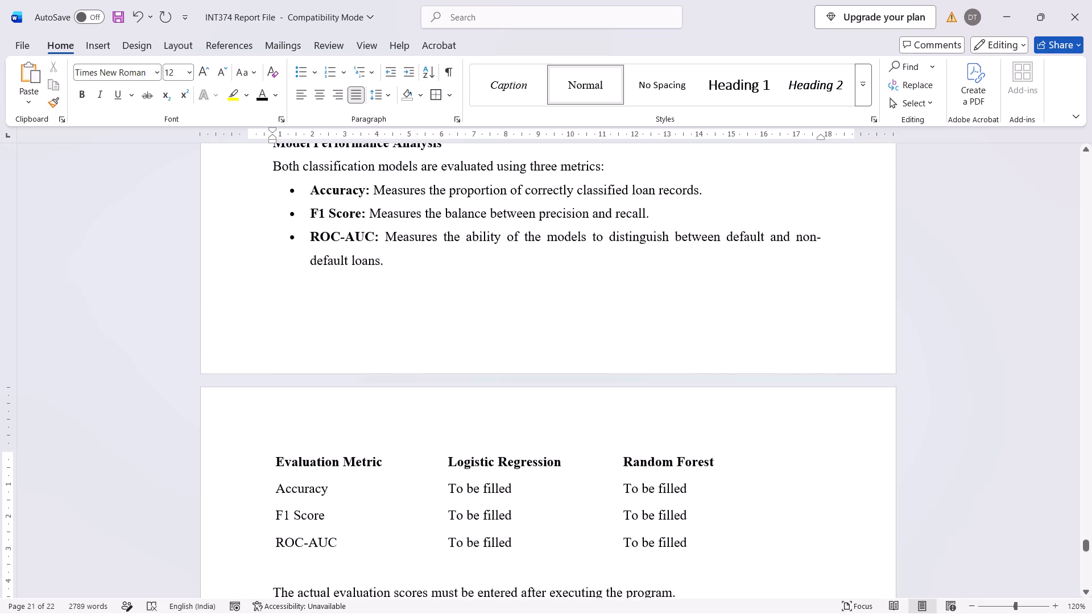
{"action": "scroll", "coordinate": [507, 275], "scroll_direction": "up", "scroll_amount": 1}
{"action": "left_click", "coordinate": [1091, 0]}
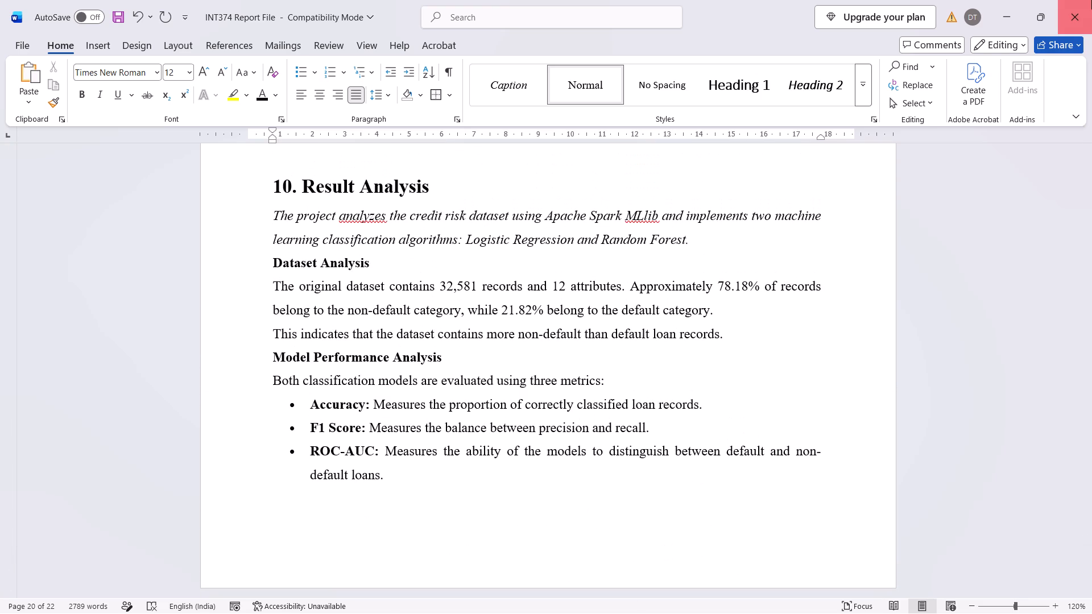
{"action": "left_click", "coordinate": [533, 417]}
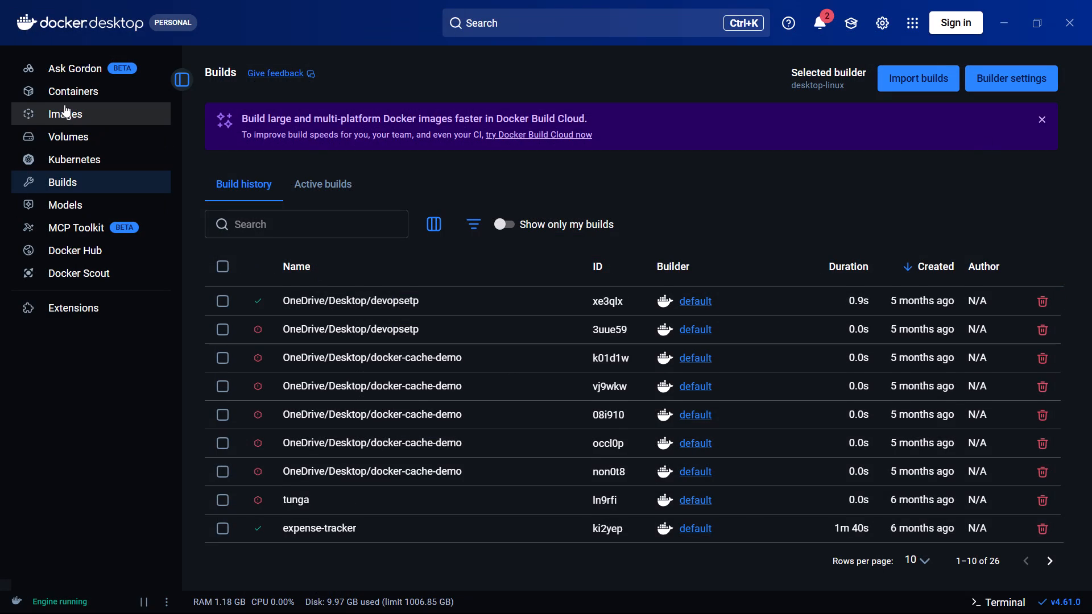
In Docker Desktop, open the Containers view and close the window.
{"action": "left_click", "coordinate": [66, 84]}
{"action": "left_click", "coordinate": [1091, 0]}
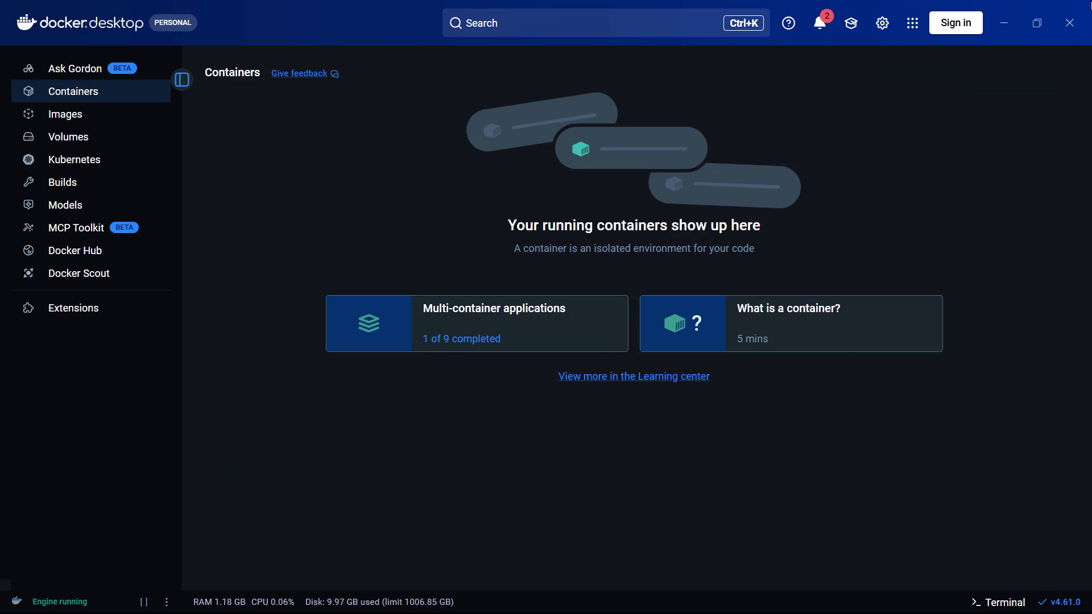
{"action": "left_click", "coordinate": [1081, 15]}
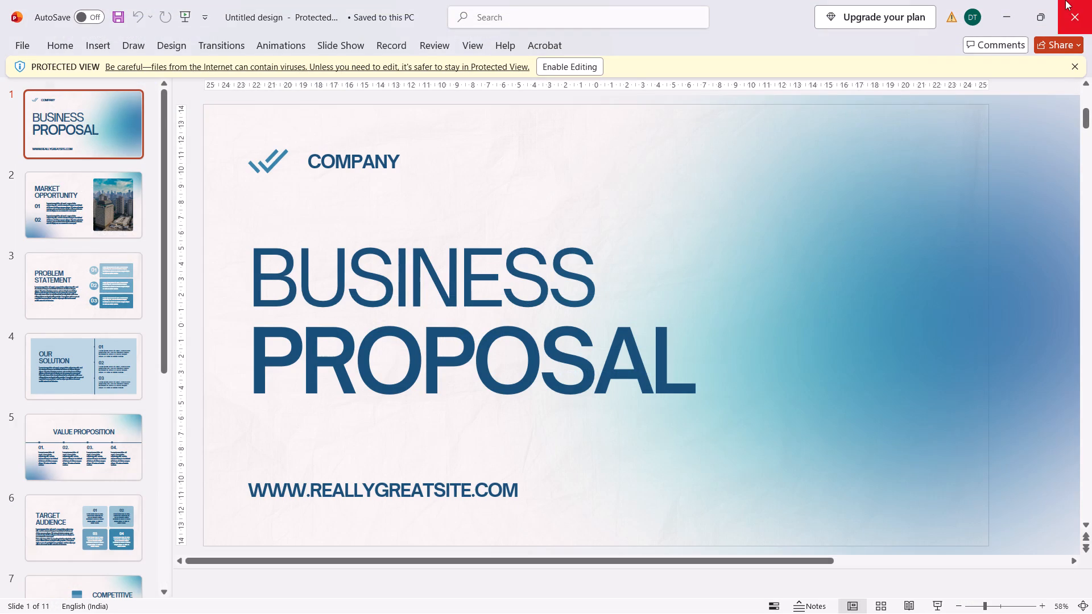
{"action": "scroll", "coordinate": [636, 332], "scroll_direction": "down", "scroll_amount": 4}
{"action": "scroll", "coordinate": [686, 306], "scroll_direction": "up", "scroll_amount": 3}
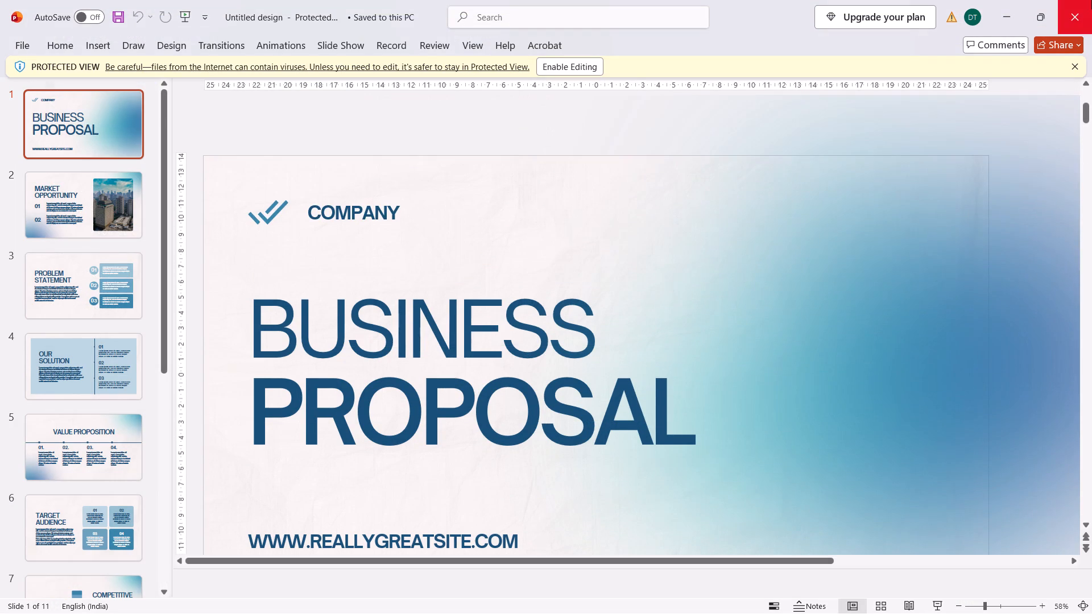